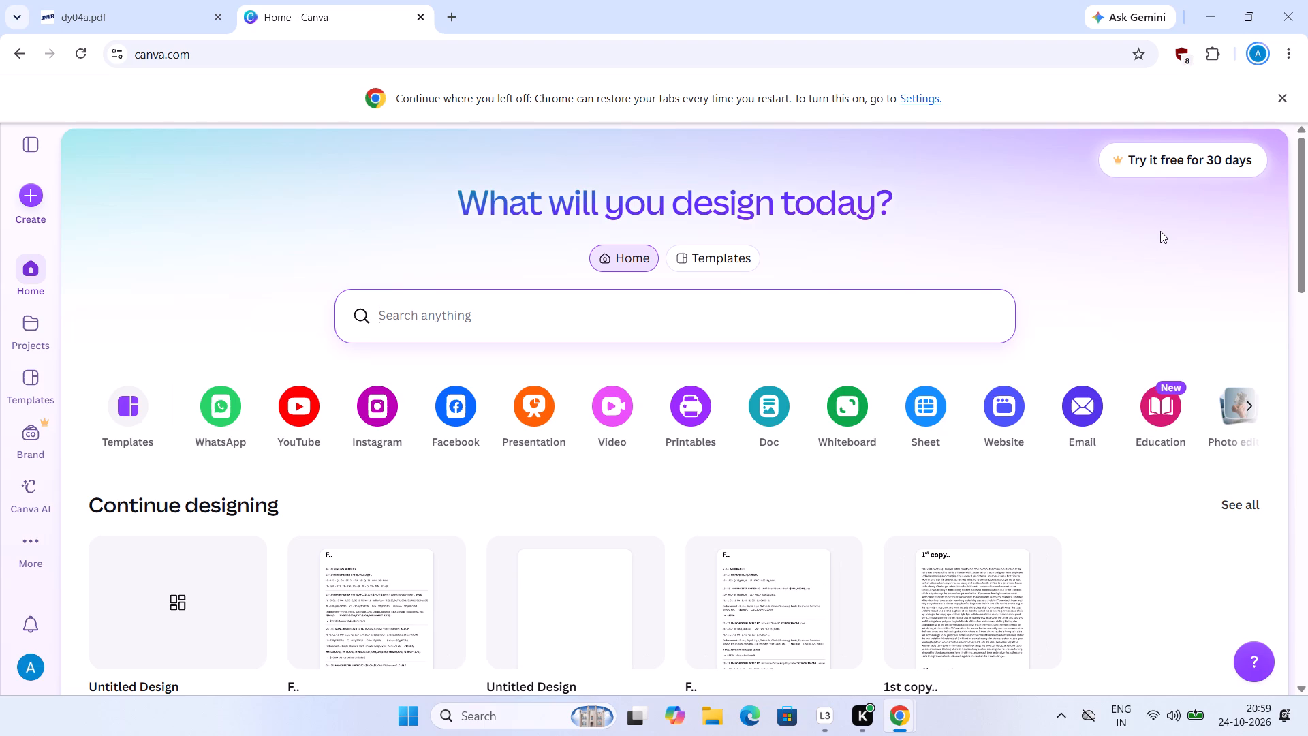
# Open the untitled Instagram Post design from the recent designs.
pyautogui.scroll(-1, 618, 309)
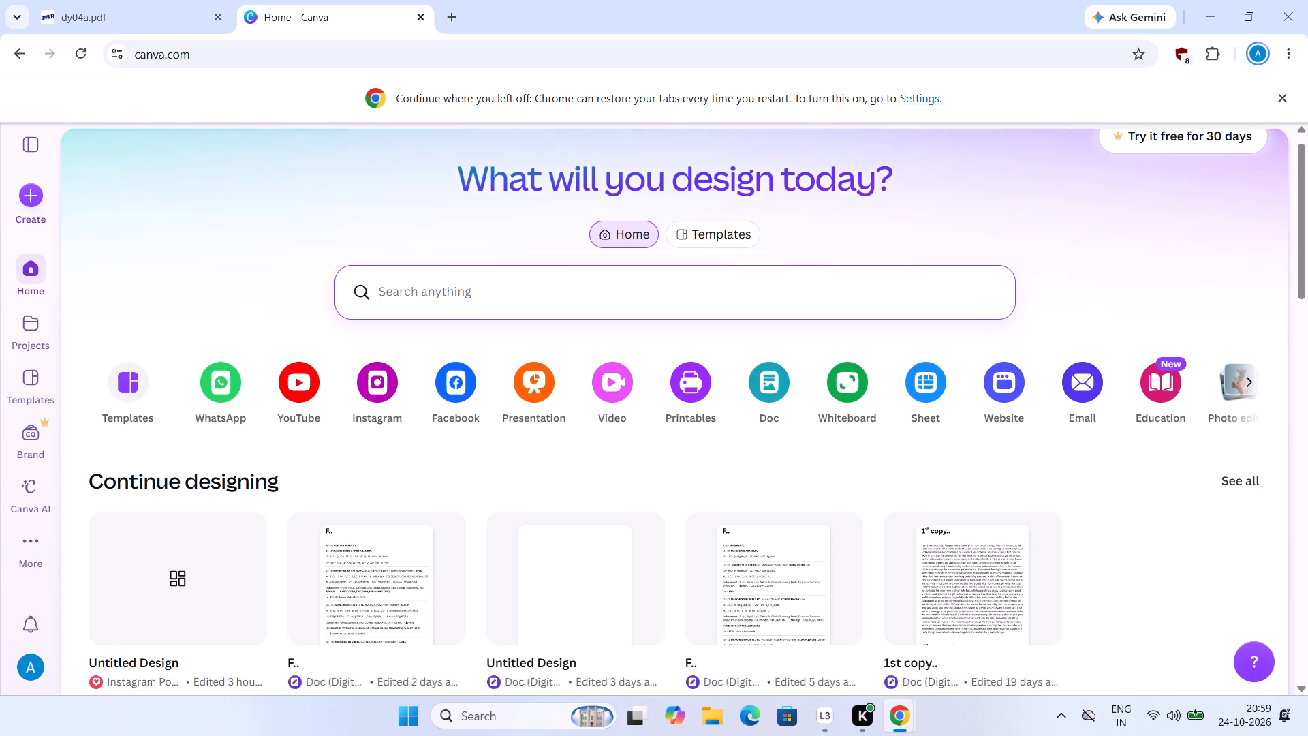
pyautogui.scroll(-1, 618, 309)
pyautogui.doubleClick(203, 352)
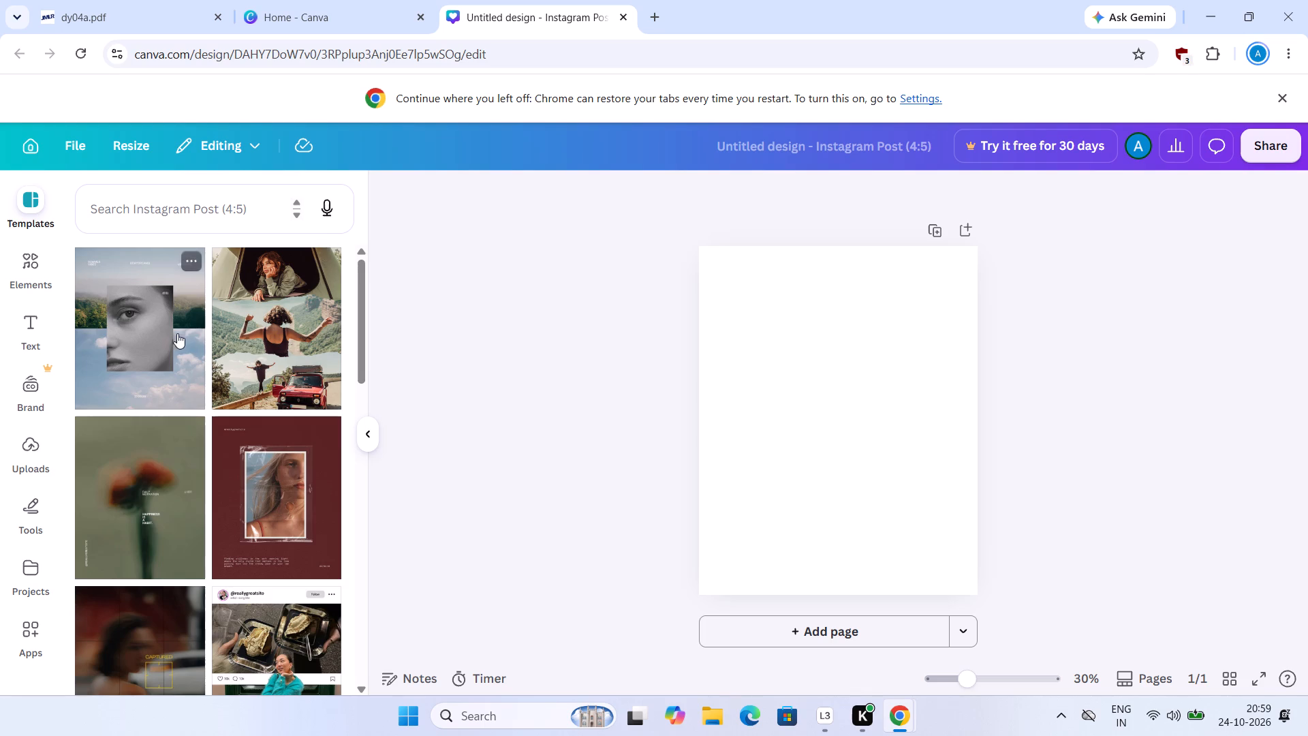
# Select the two outdoor sports court photos among the uploaded images, leaving the photo of the standing person unselected.
pyautogui.click(20, 442)
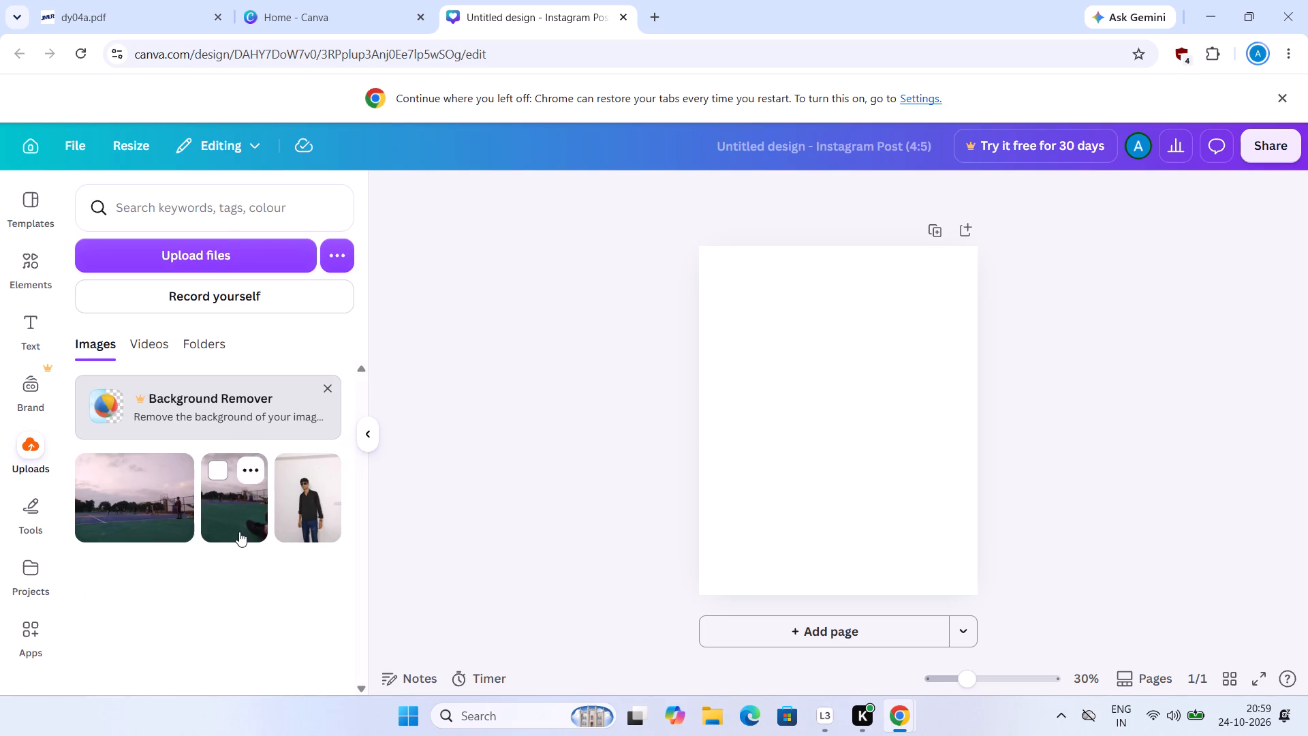
pyautogui.click(218, 471)
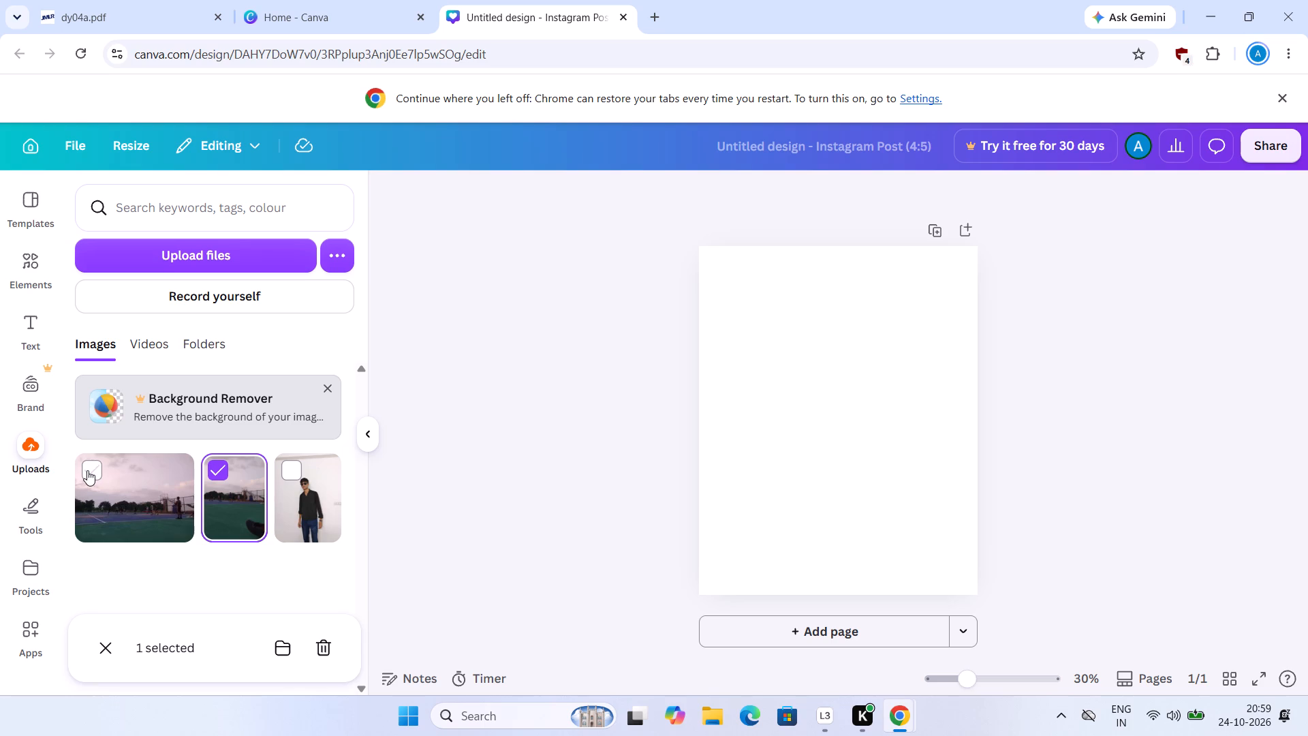
pyautogui.click(87, 470)
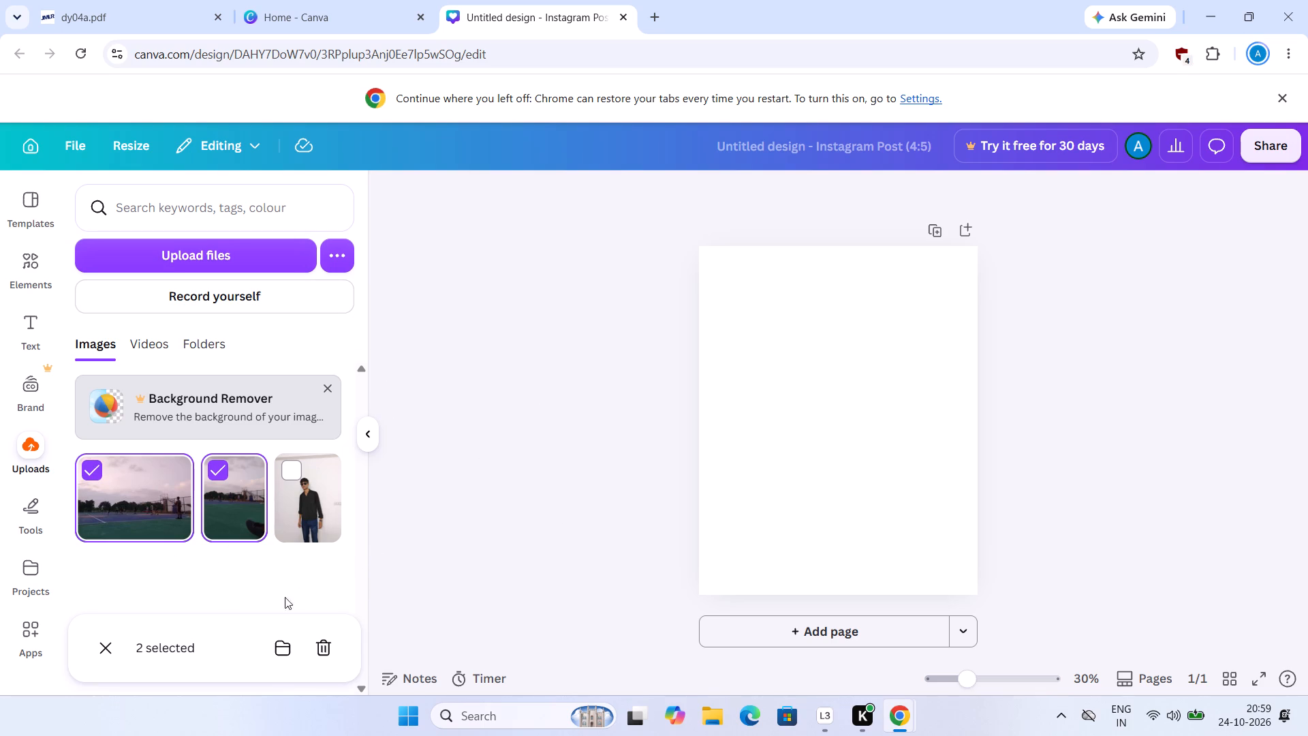
# Add the two selected court photos to folder i.
pyautogui.click(280, 642)
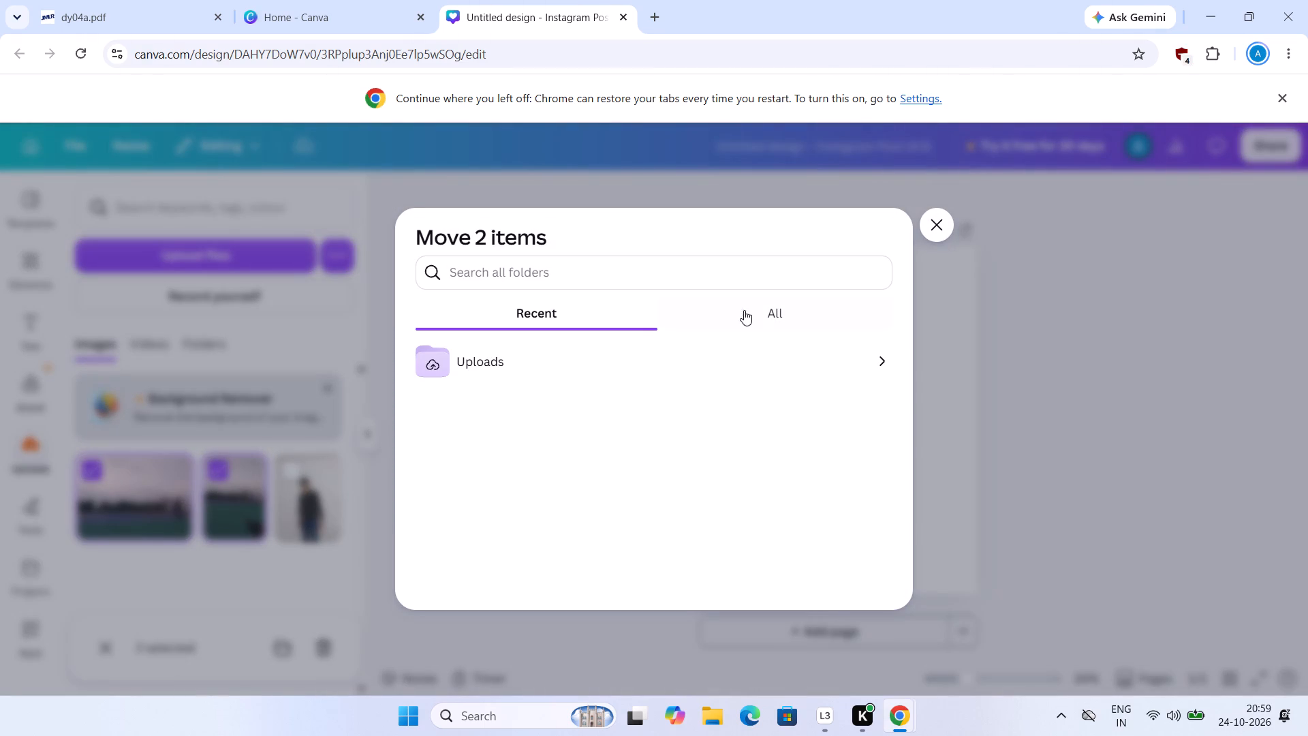
# Move the two selected court photos into a new folder named i inside Uploads.
pyautogui.click(801, 363)
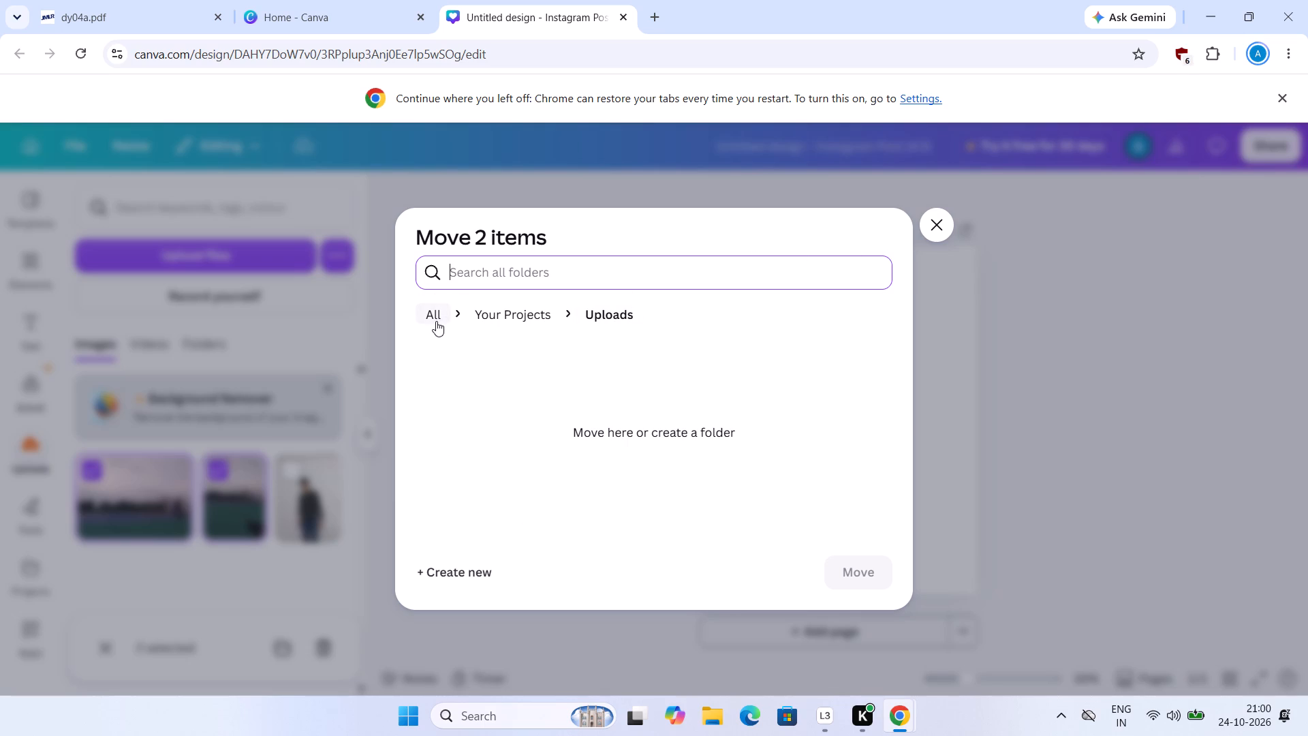
pyautogui.click(475, 574)
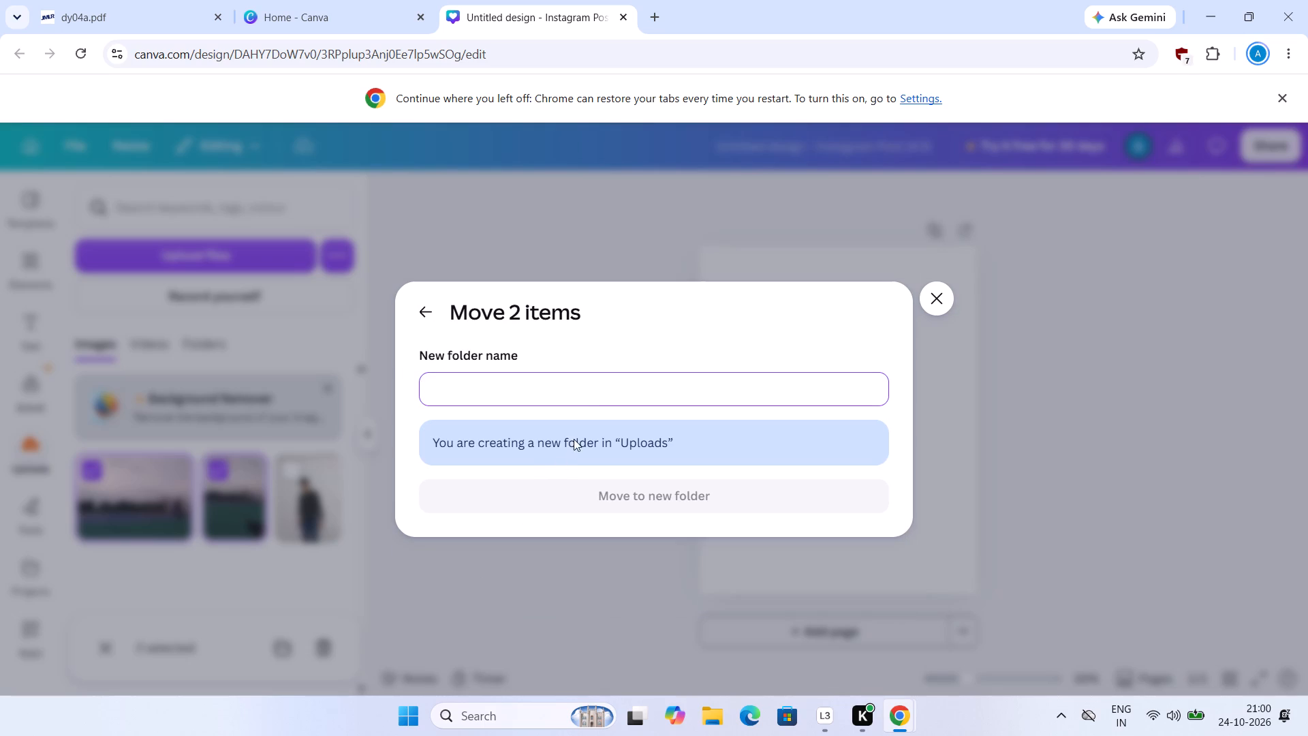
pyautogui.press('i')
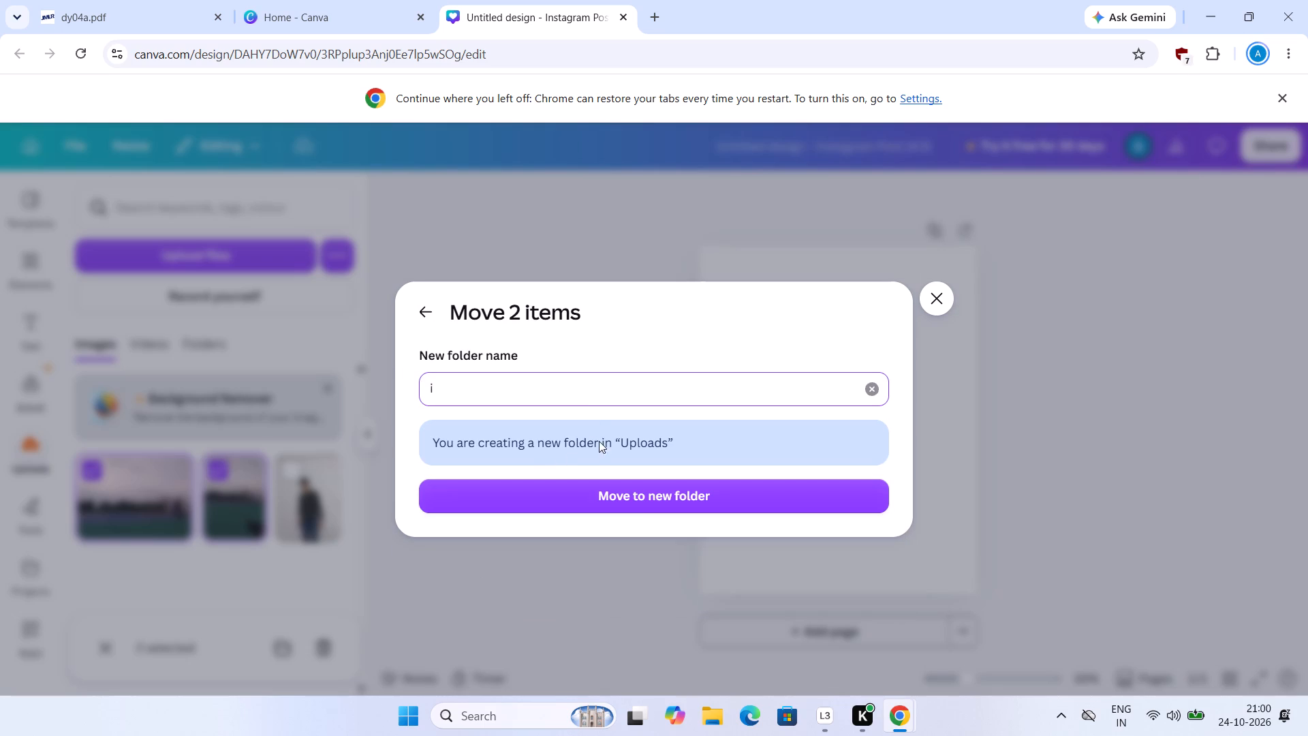
pyautogui.click(637, 499)
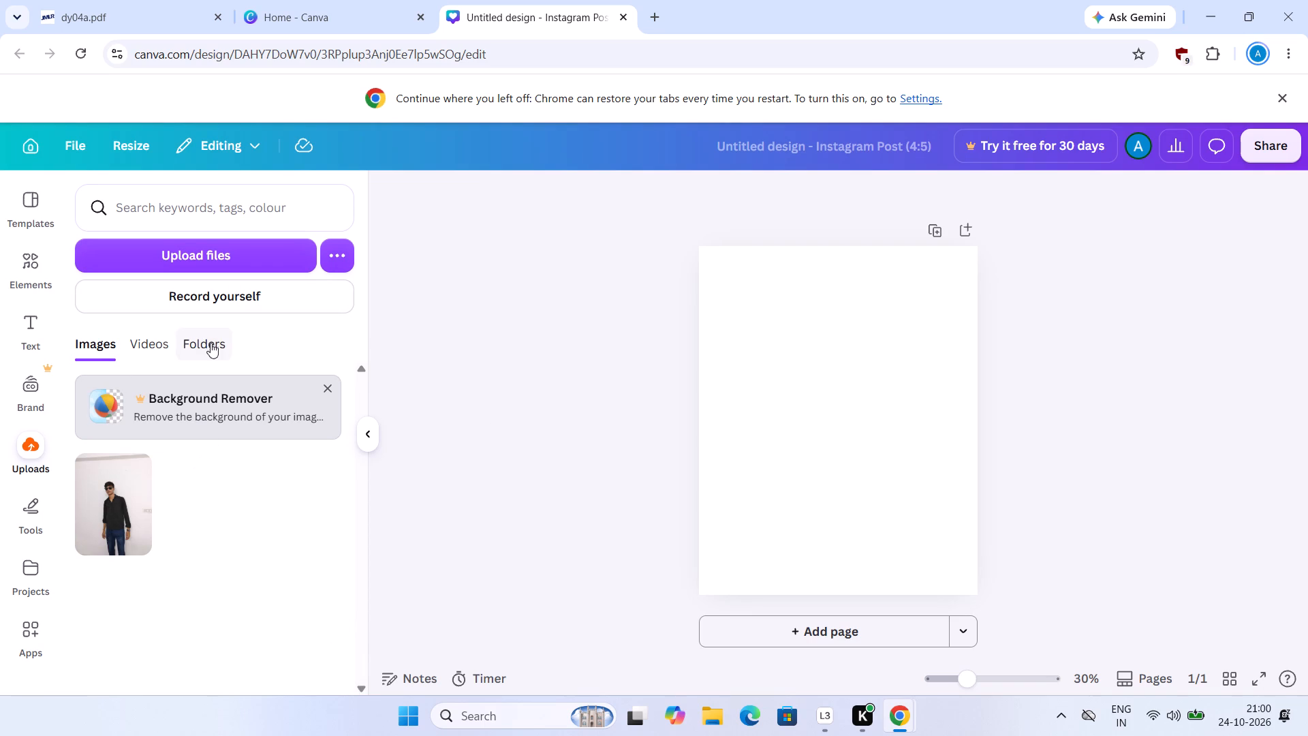
# Open folder i and place both court photos on the page, the portrait one first and the landscape one second.
pyautogui.click(752, 376)
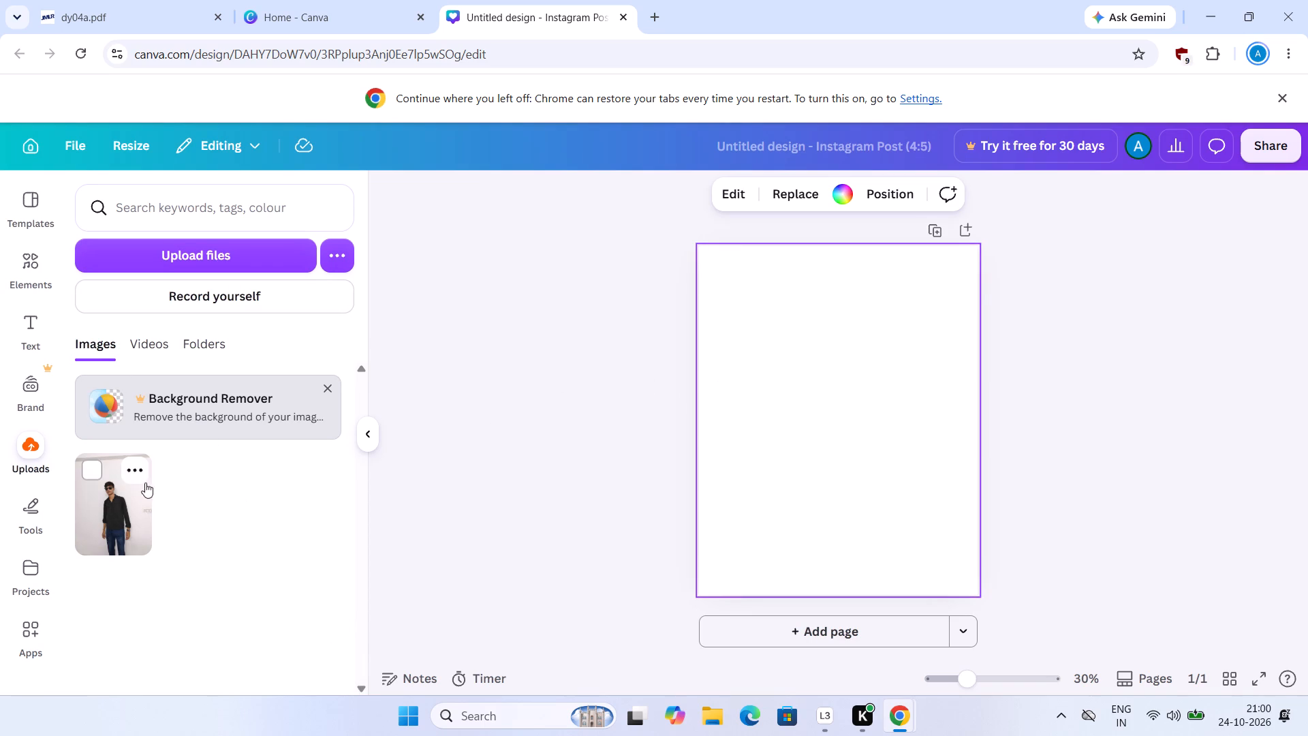
pyautogui.click(198, 348)
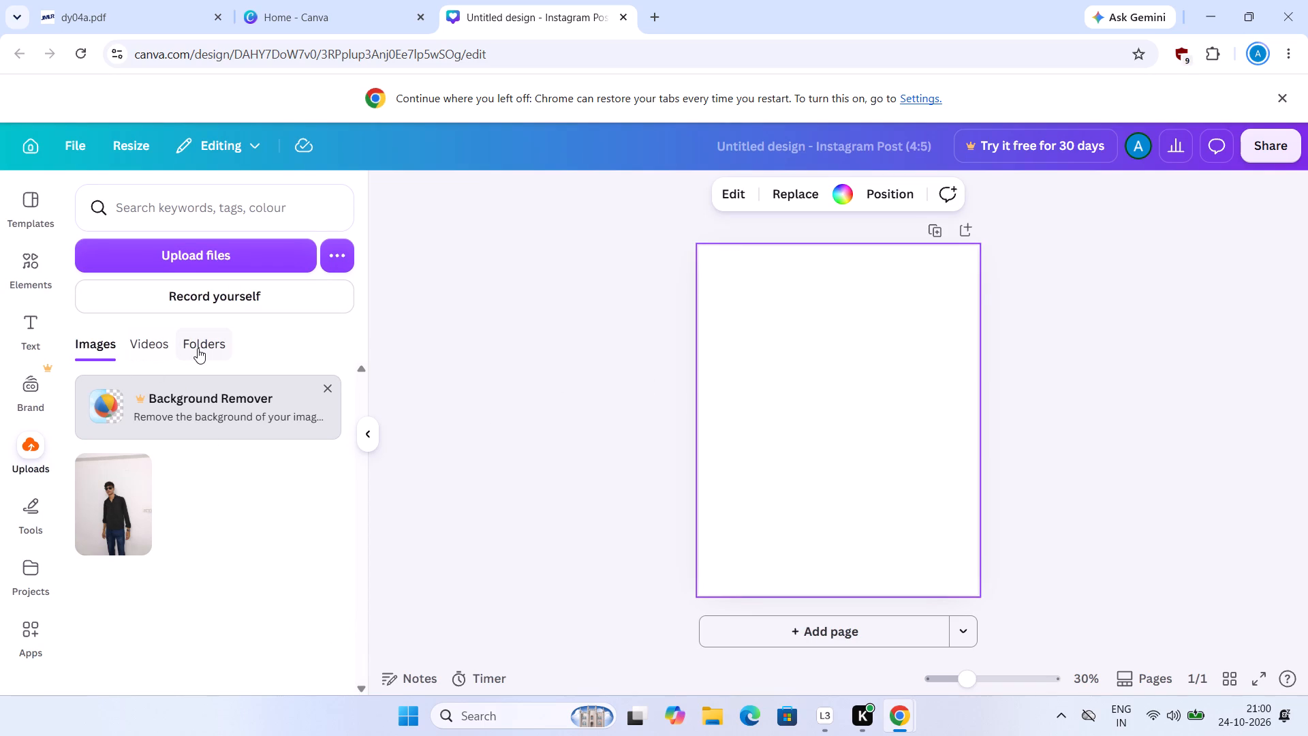
pyautogui.click(203, 348)
pyautogui.doubleClick(195, 452)
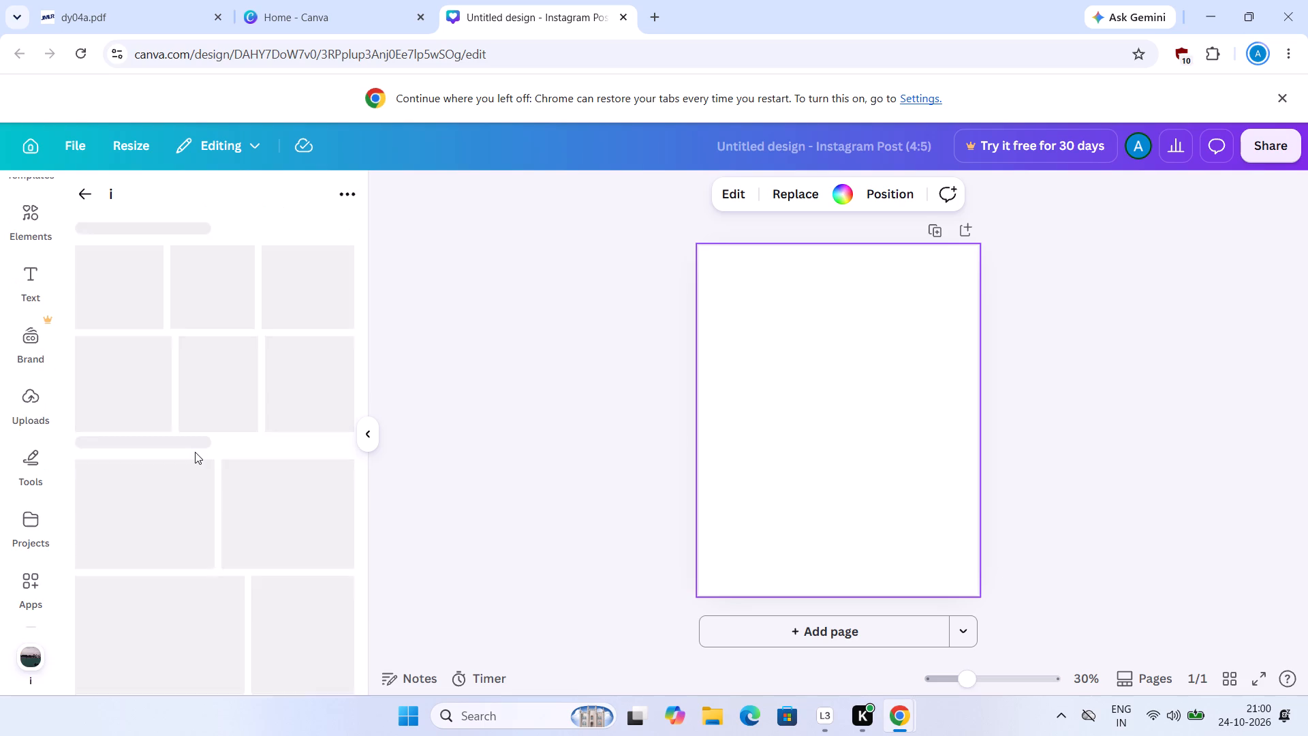
pyautogui.click(118, 371)
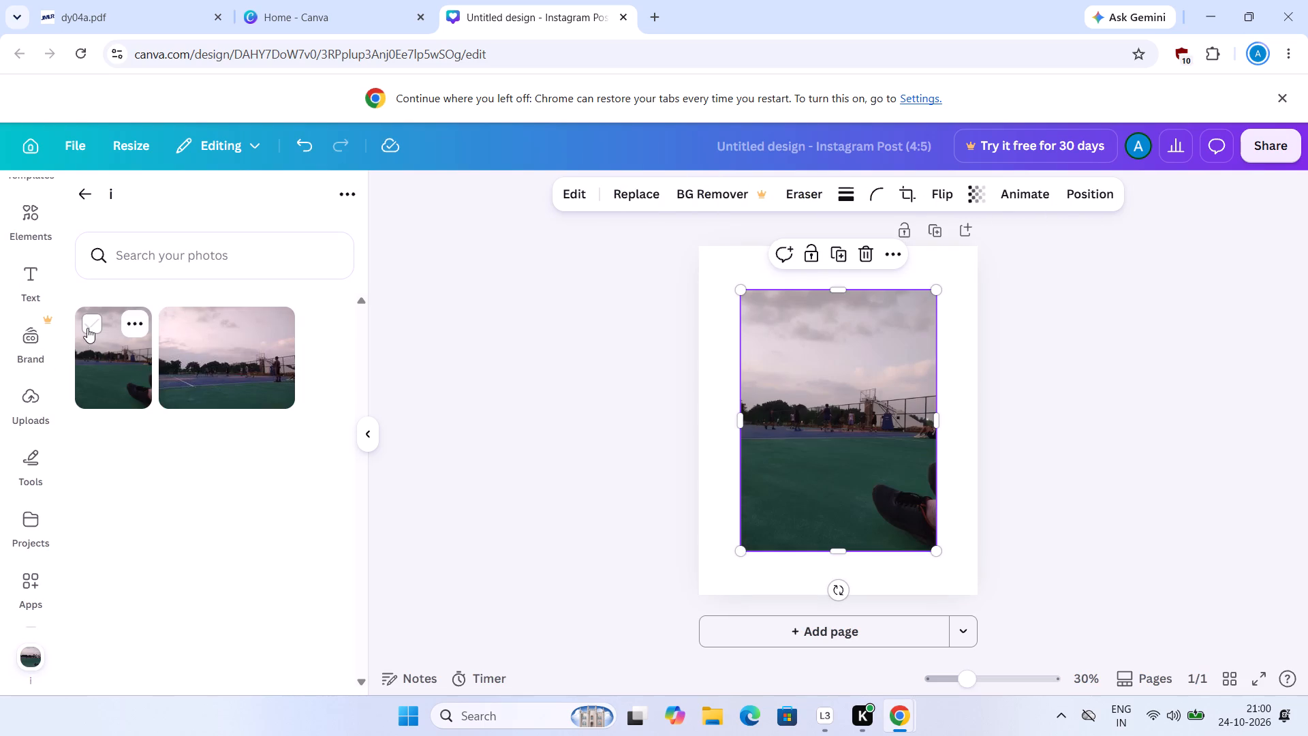
pyautogui.click(226, 351)
# Mark both court photos in folder i as selected.
pyautogui.click(183, 322)
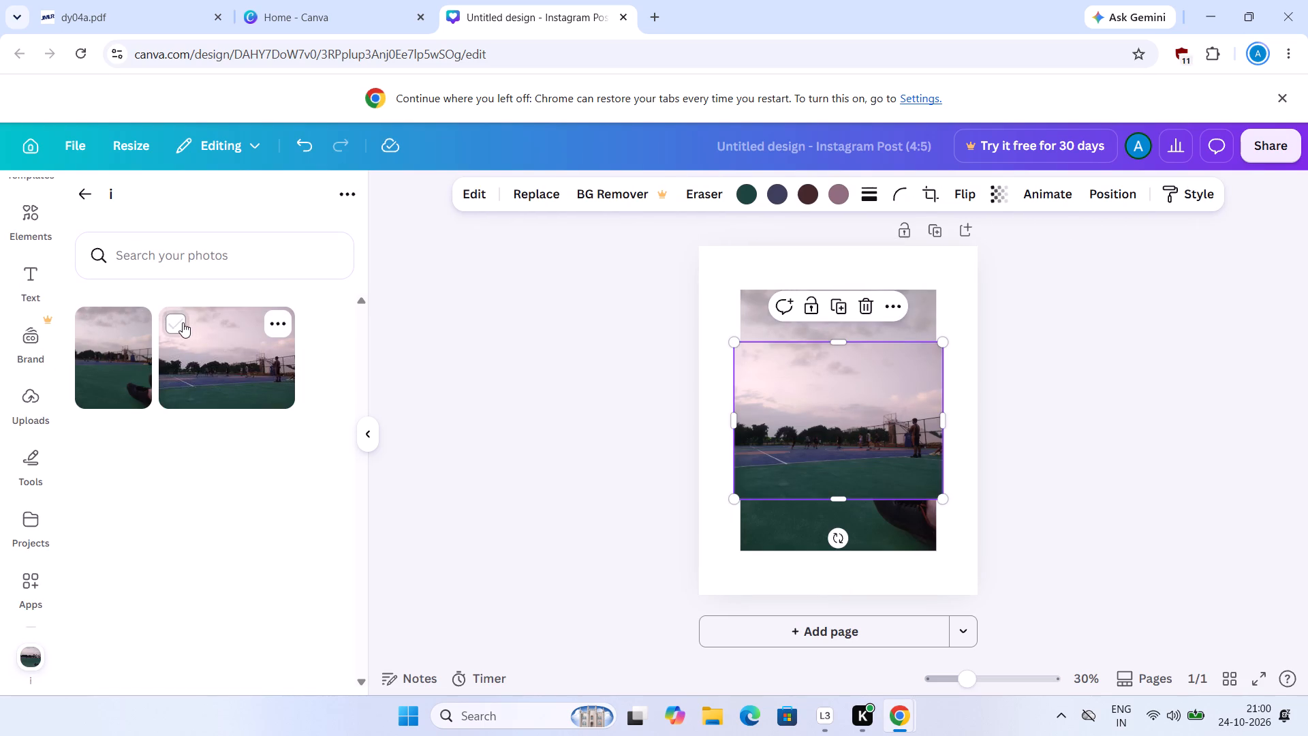
pyautogui.click(99, 316)
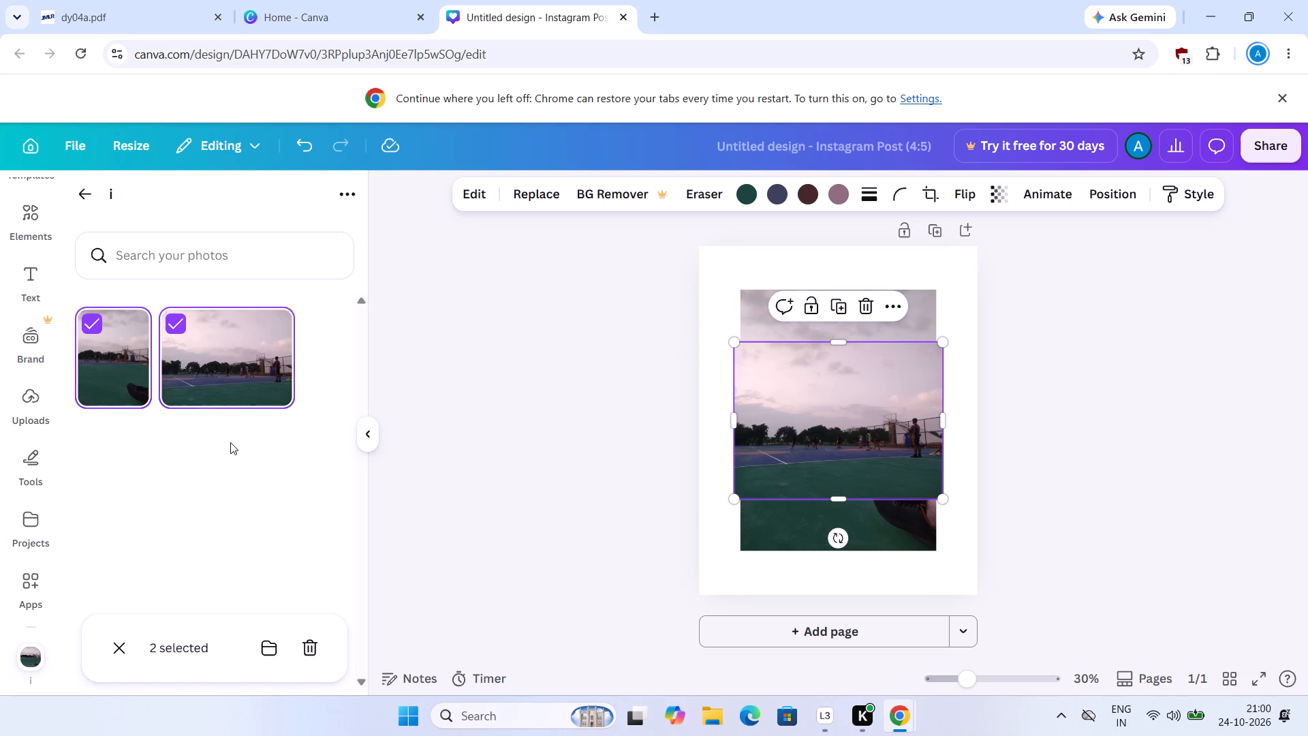
# Move the landscape court photo off the page, leaving only the portrait court photo.
pyautogui.click(371, 431)
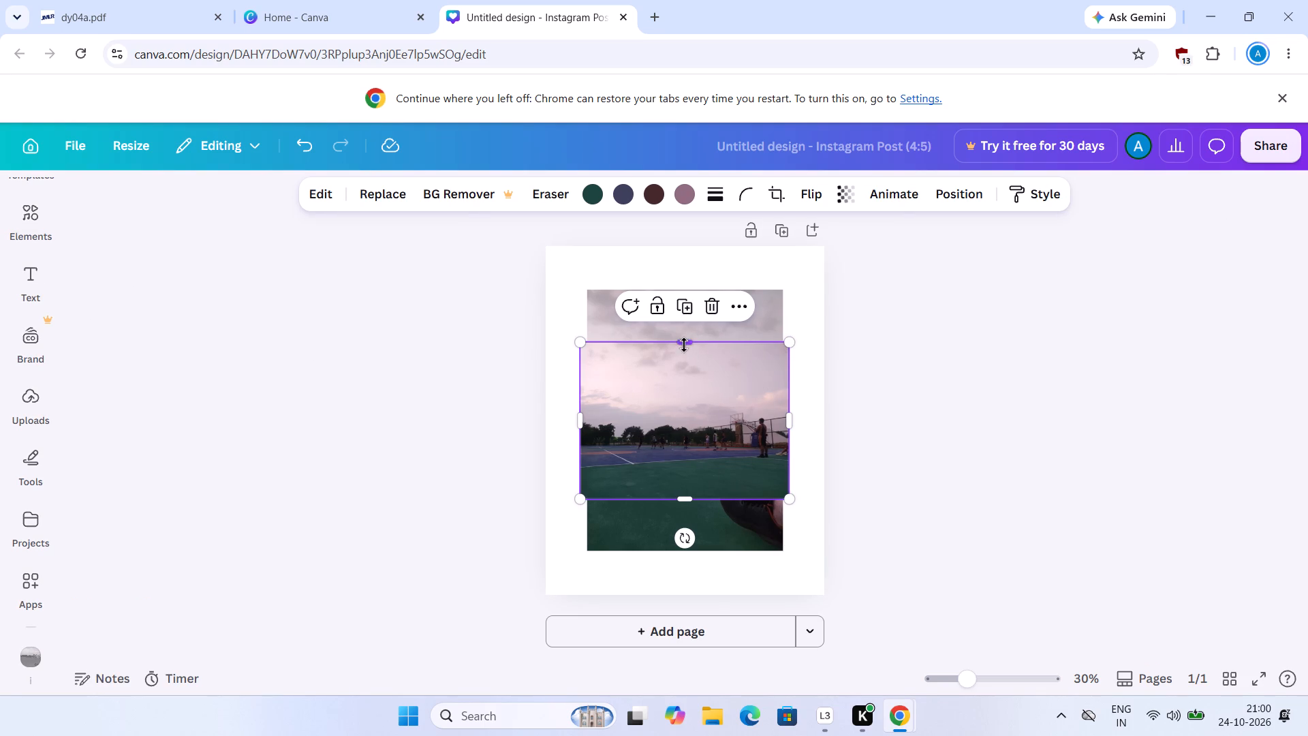
pyautogui.moveTo(681, 459); pyautogui.dragTo(1032, 455)
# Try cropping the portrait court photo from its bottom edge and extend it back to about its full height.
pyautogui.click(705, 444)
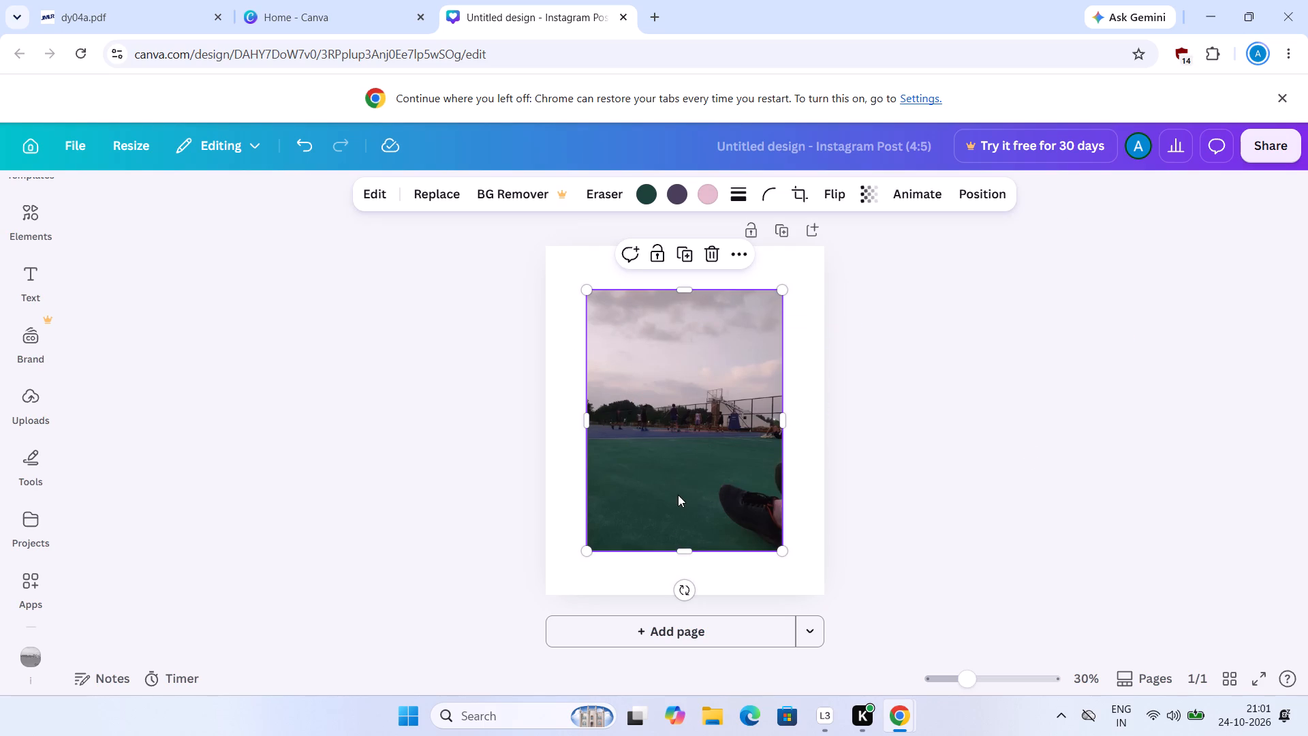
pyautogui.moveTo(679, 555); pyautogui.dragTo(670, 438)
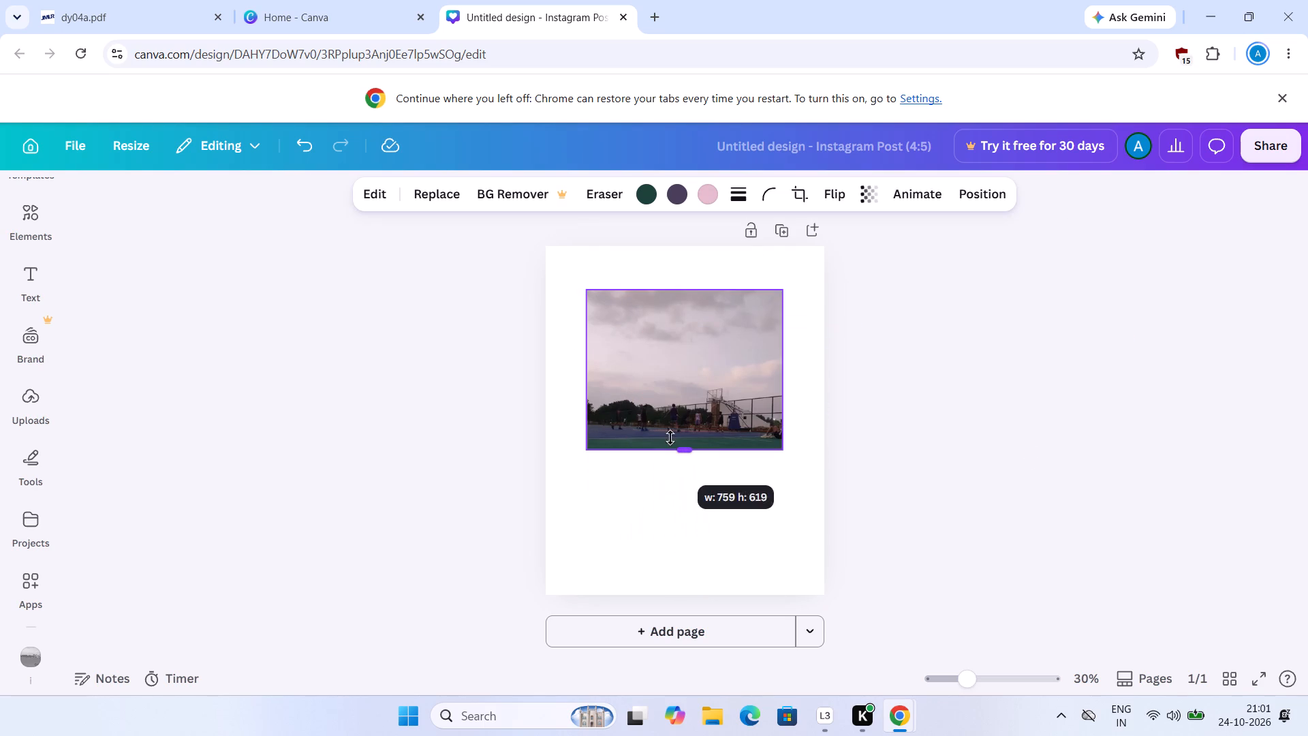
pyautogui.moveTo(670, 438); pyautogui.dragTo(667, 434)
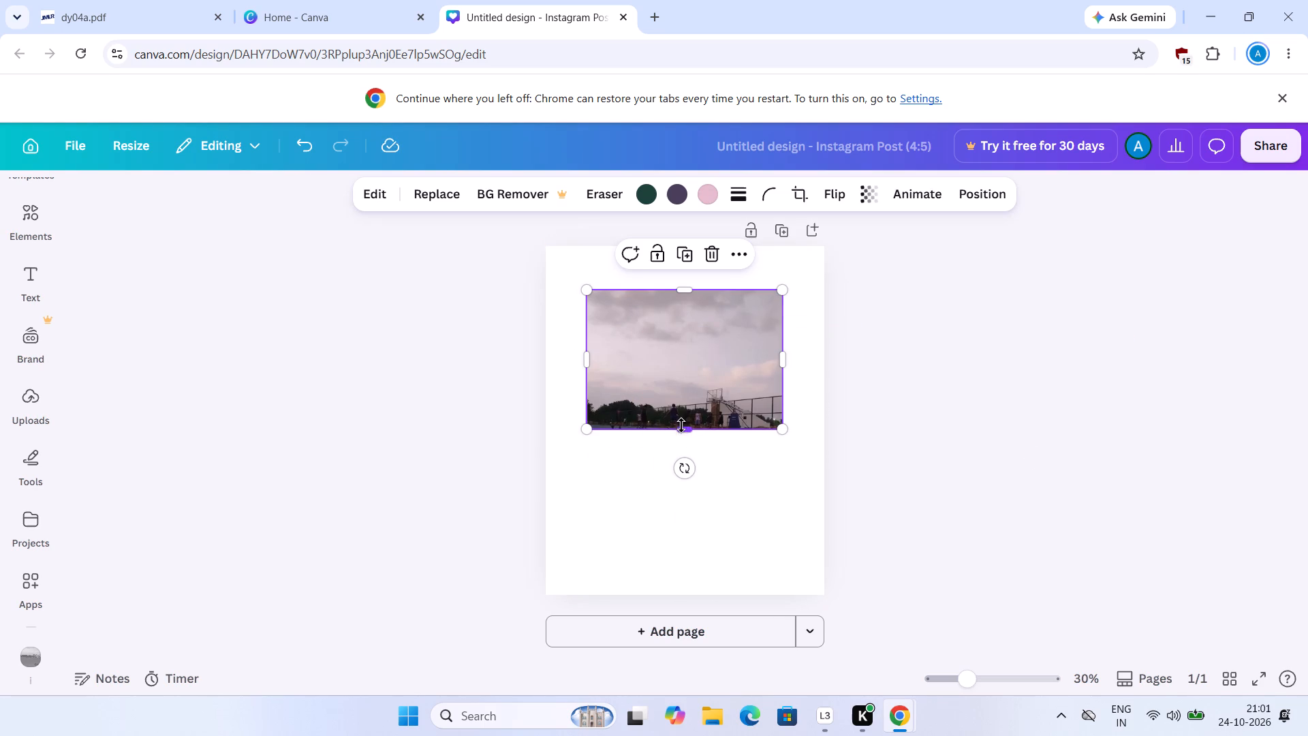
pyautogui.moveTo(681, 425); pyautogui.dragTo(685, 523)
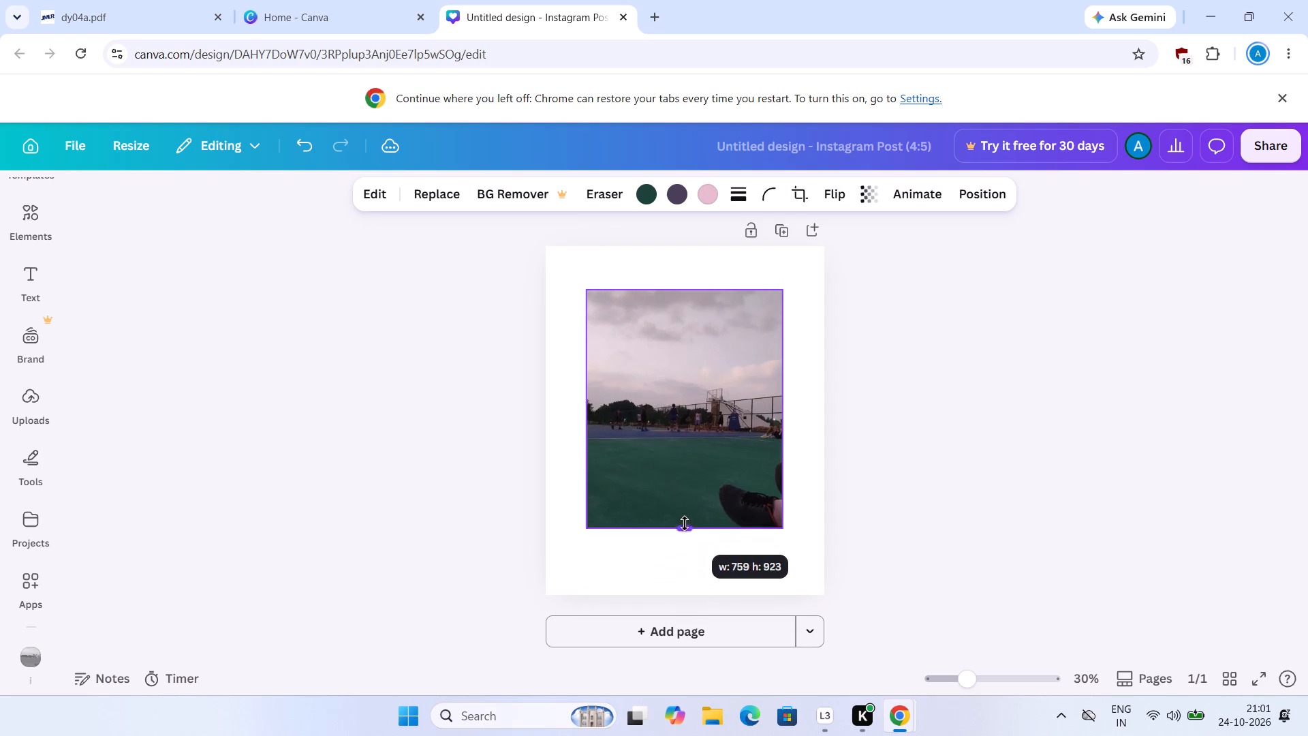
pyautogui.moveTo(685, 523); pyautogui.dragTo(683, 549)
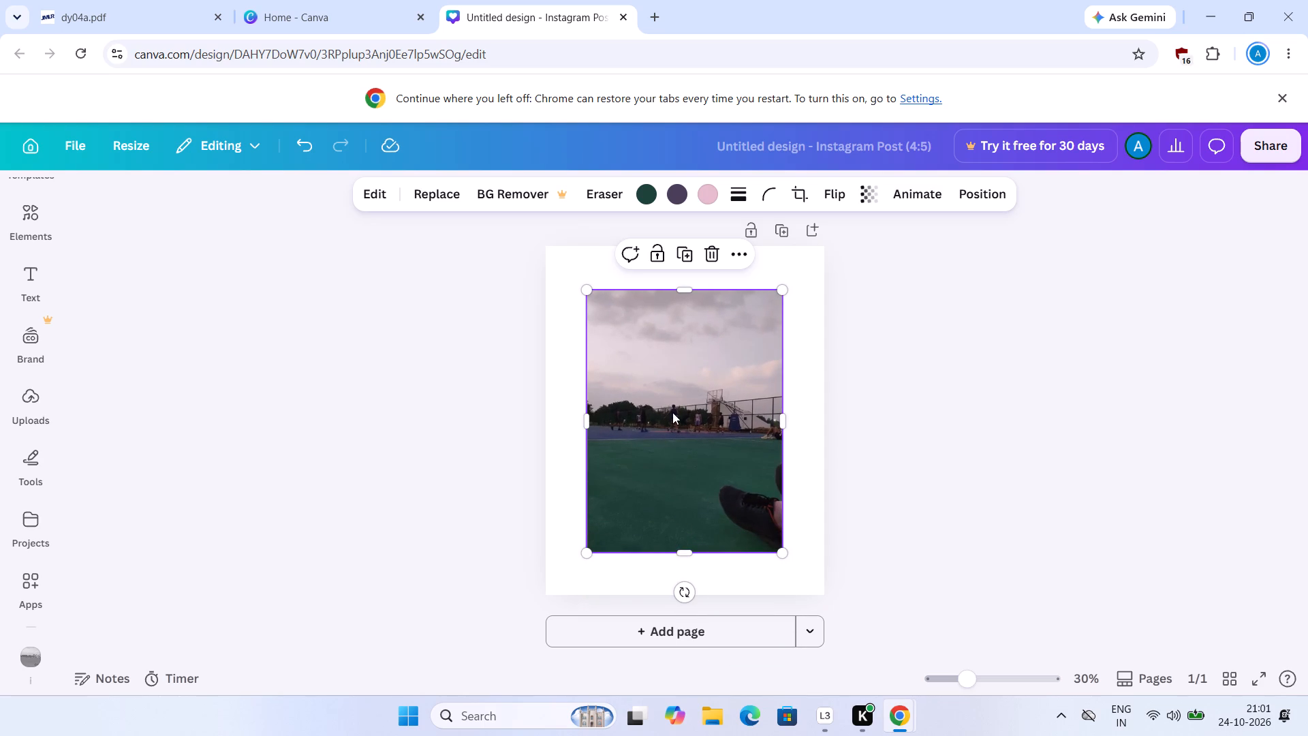
# Move the portrait court photo into the top-left corner of the page, flush with both page edges.
pyautogui.moveTo(672, 412); pyautogui.dragTo(634, 371)
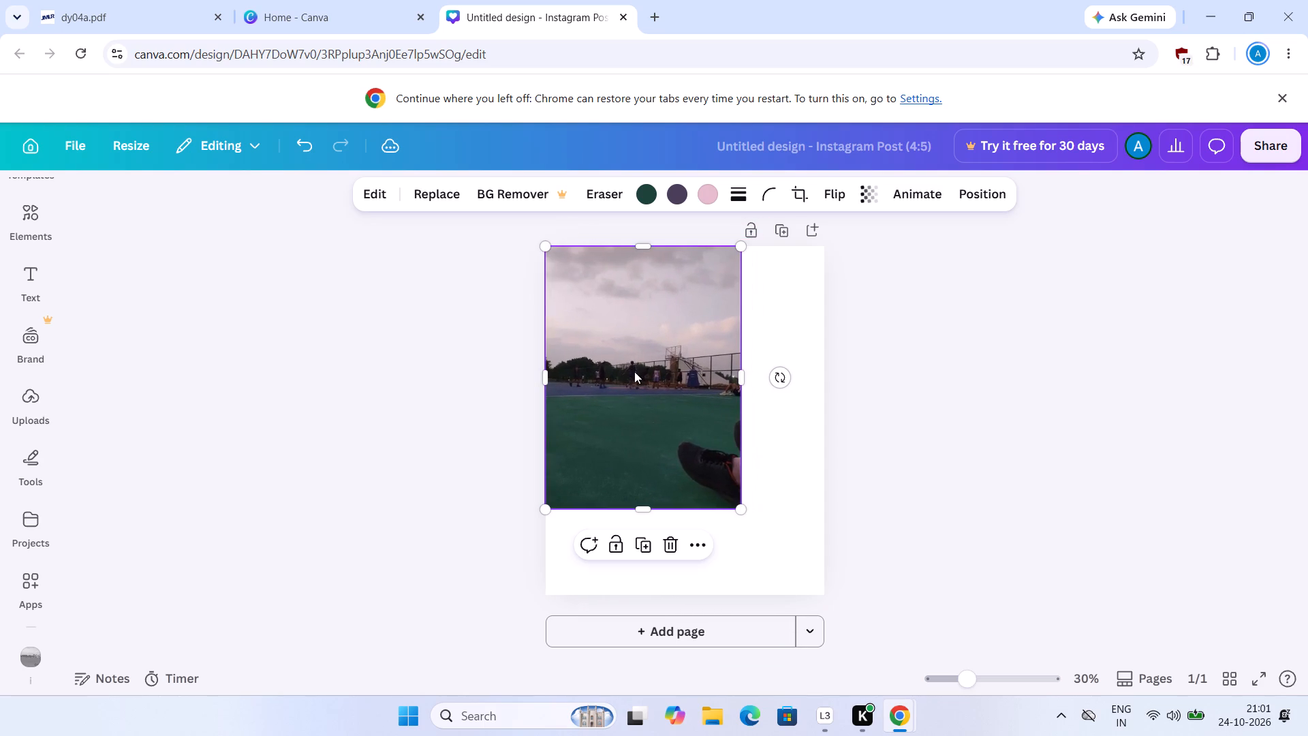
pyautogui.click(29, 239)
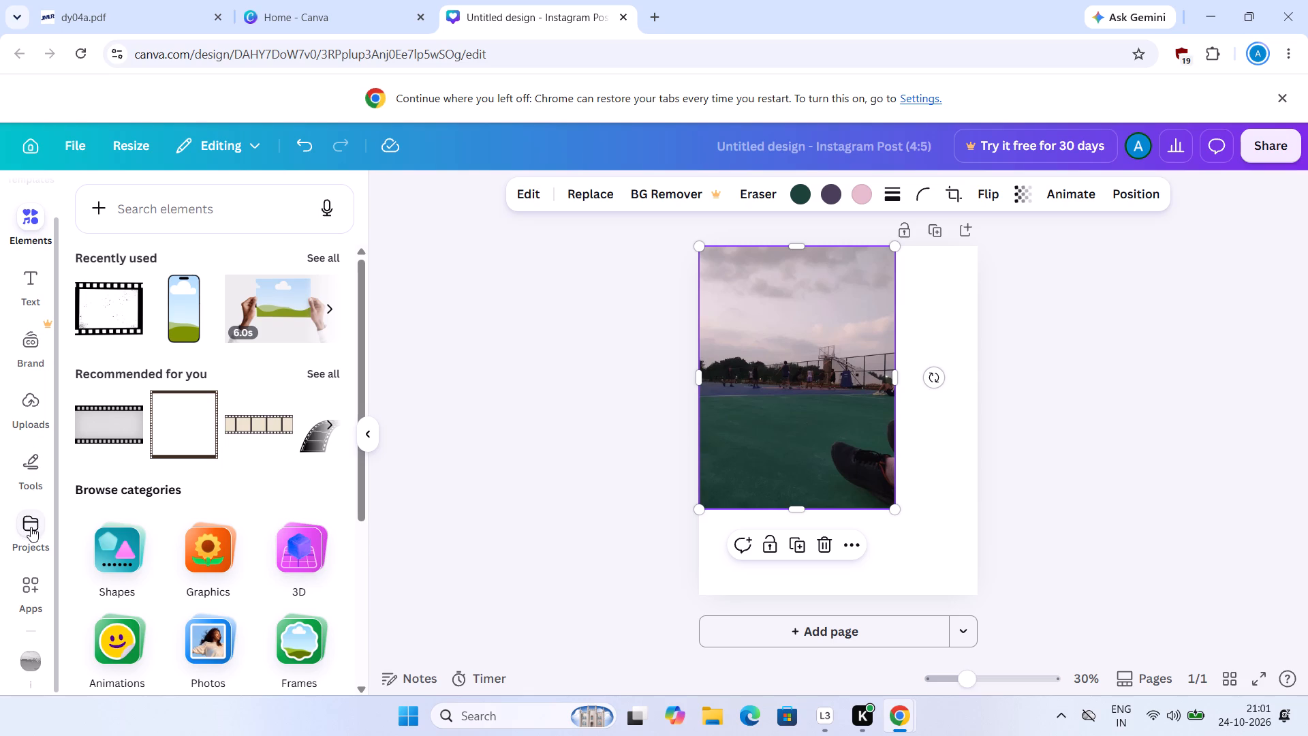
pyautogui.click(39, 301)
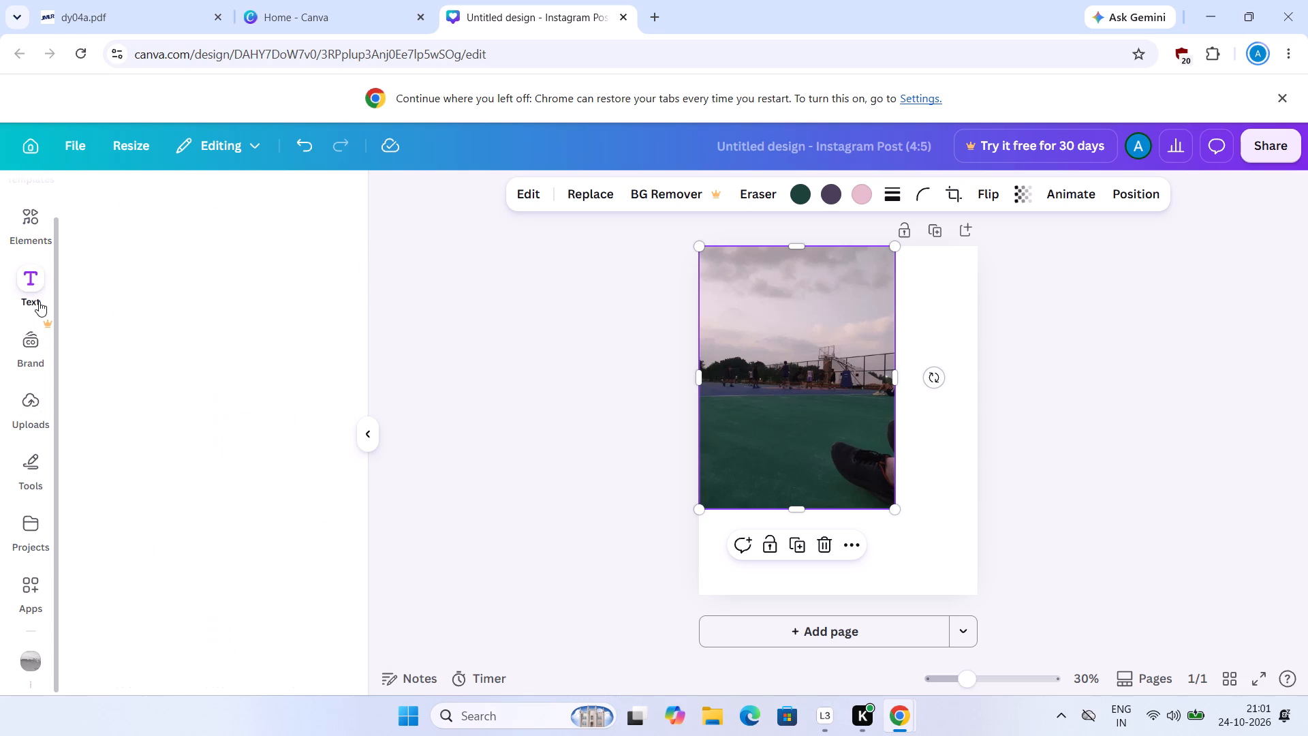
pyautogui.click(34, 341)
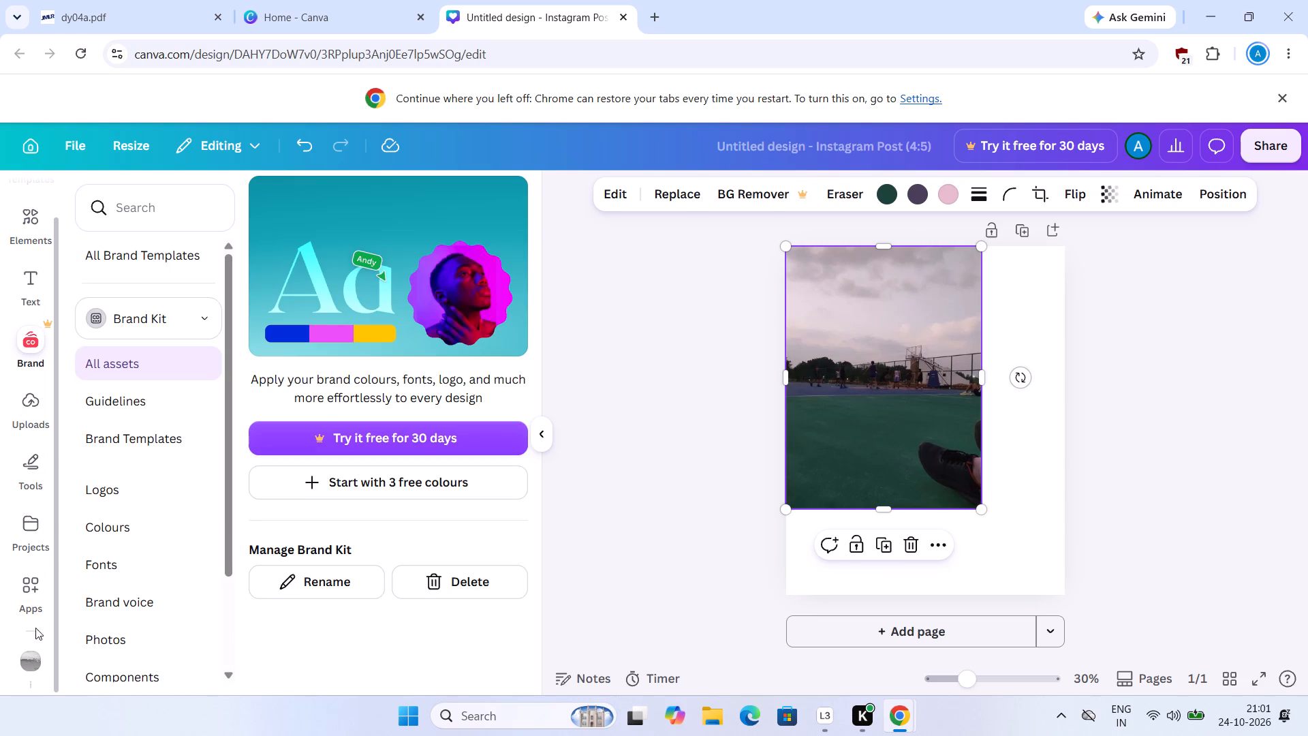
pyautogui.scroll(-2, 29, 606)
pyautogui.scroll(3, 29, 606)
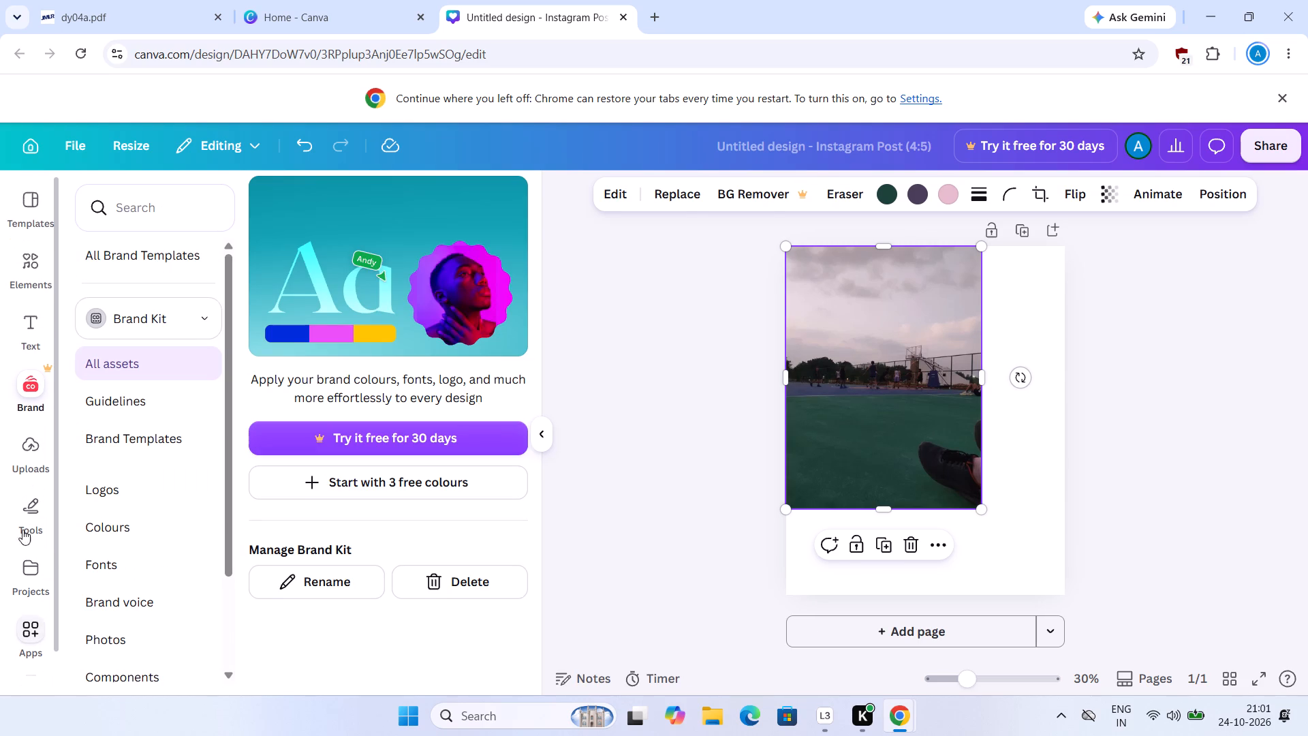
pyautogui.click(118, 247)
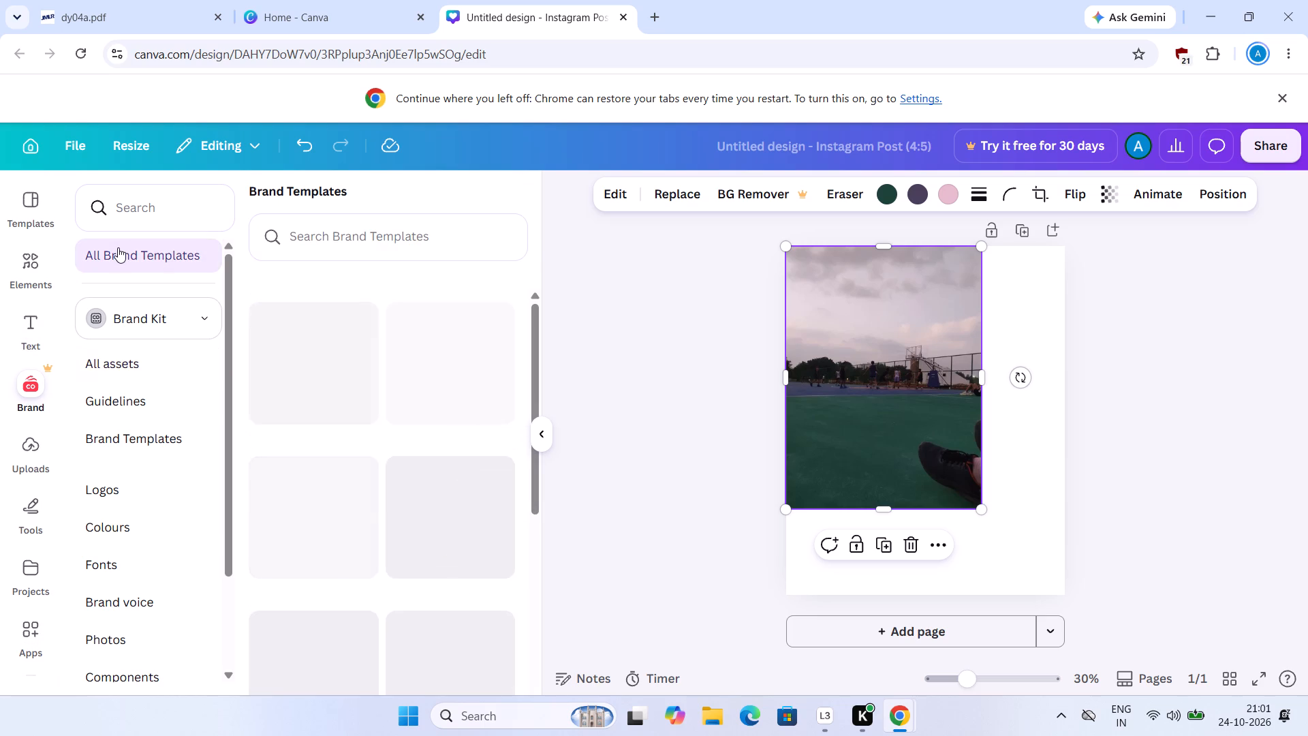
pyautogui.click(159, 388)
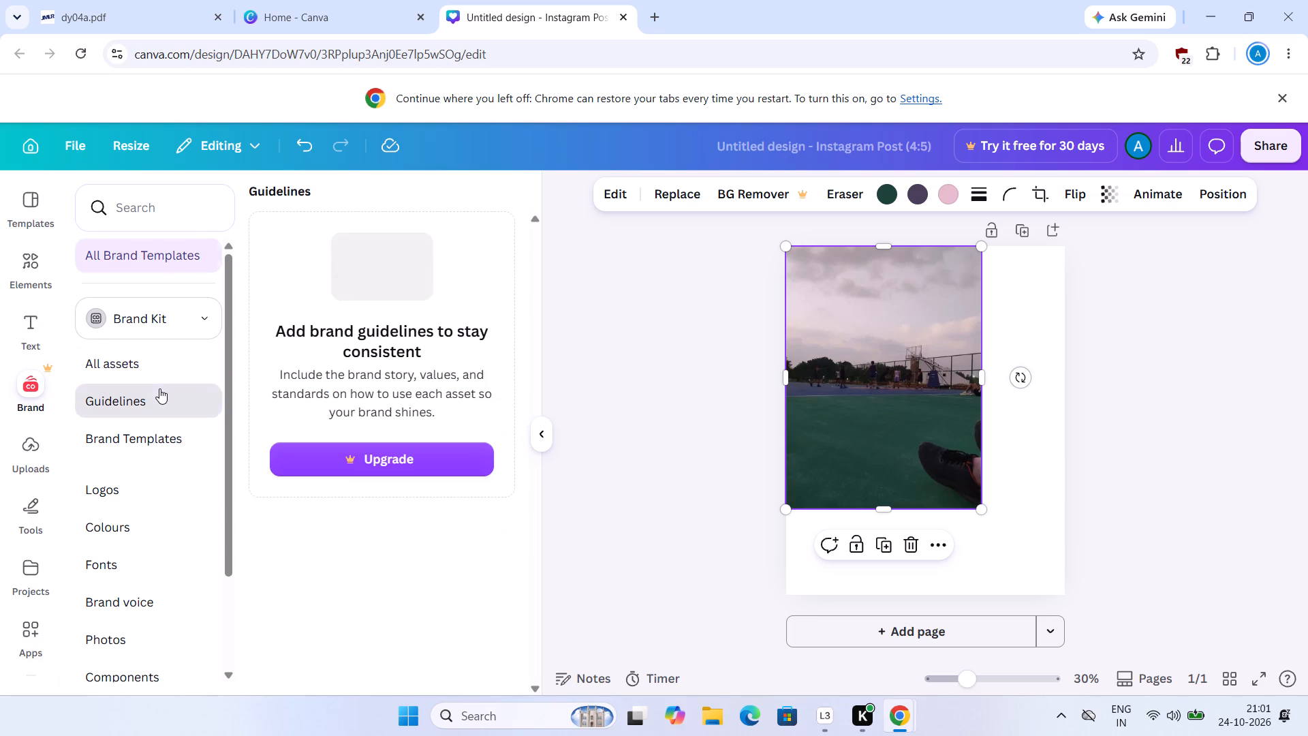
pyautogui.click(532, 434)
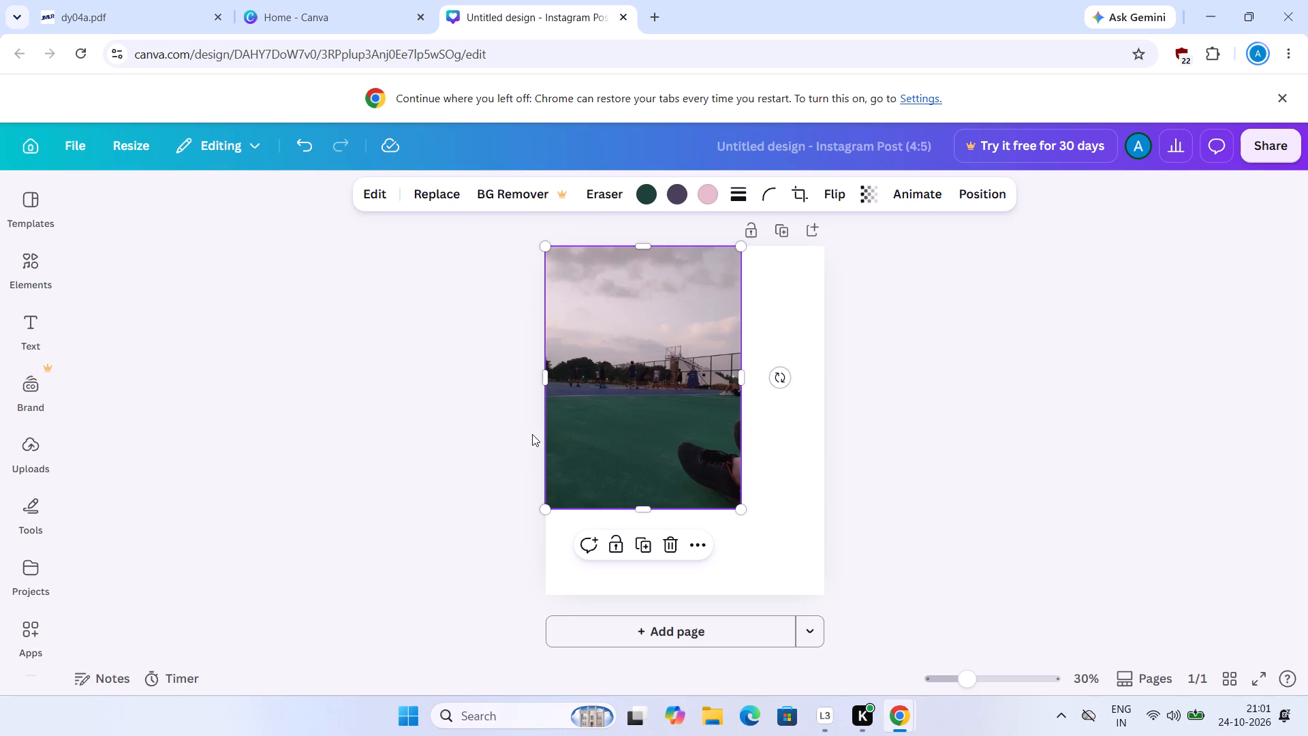
# Stretch the court photo to the page's full width and crop its bottom edge up to about half the page height.
pyautogui.moveTo(739, 379); pyautogui.dragTo(828, 379)
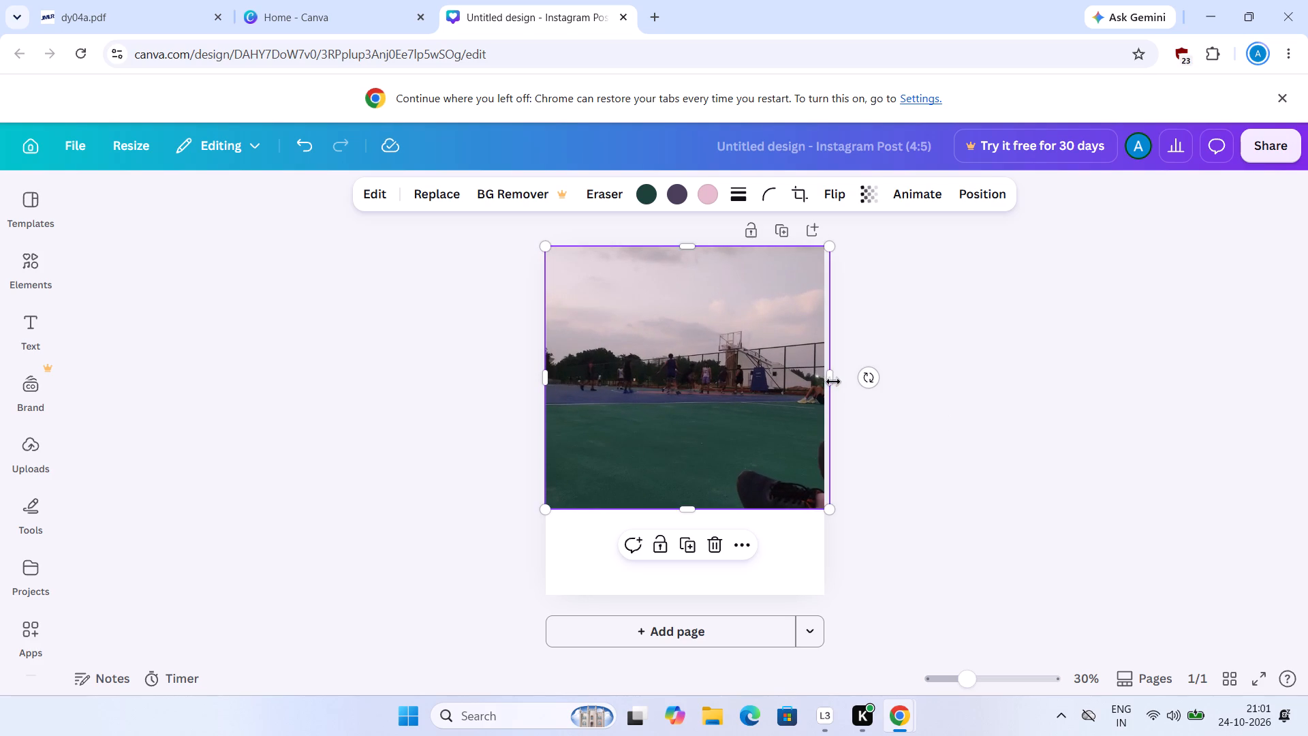
pyautogui.moveTo(827, 381); pyautogui.dragTo(821, 378)
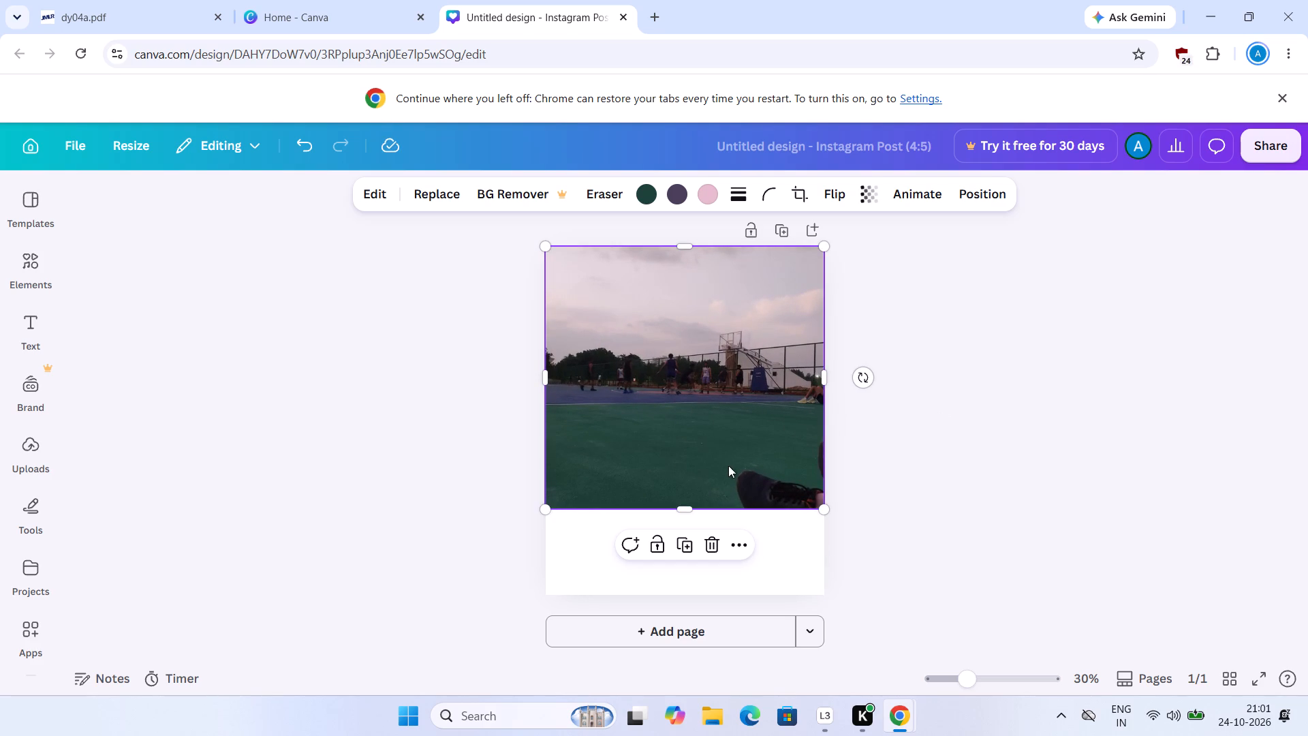
pyautogui.click(682, 505)
pyautogui.moveTo(682, 508); pyautogui.dragTo(682, 429)
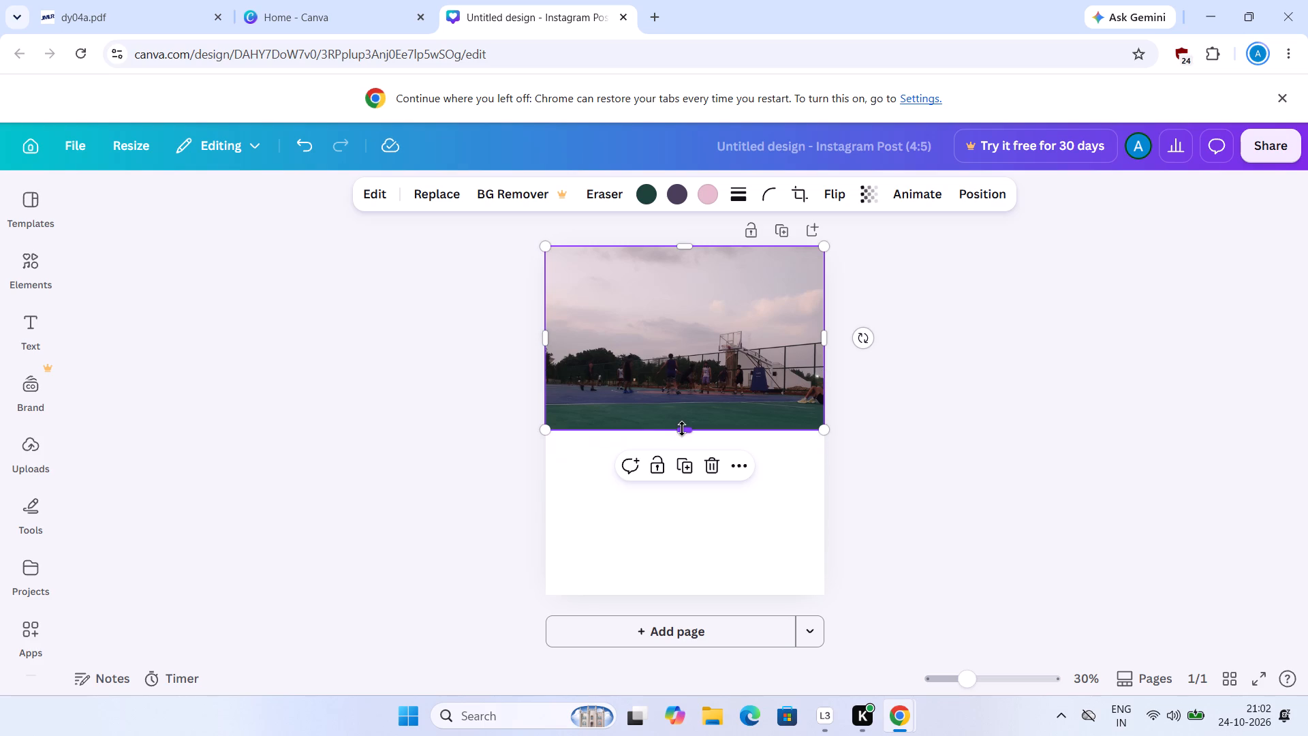
pyautogui.click(914, 490)
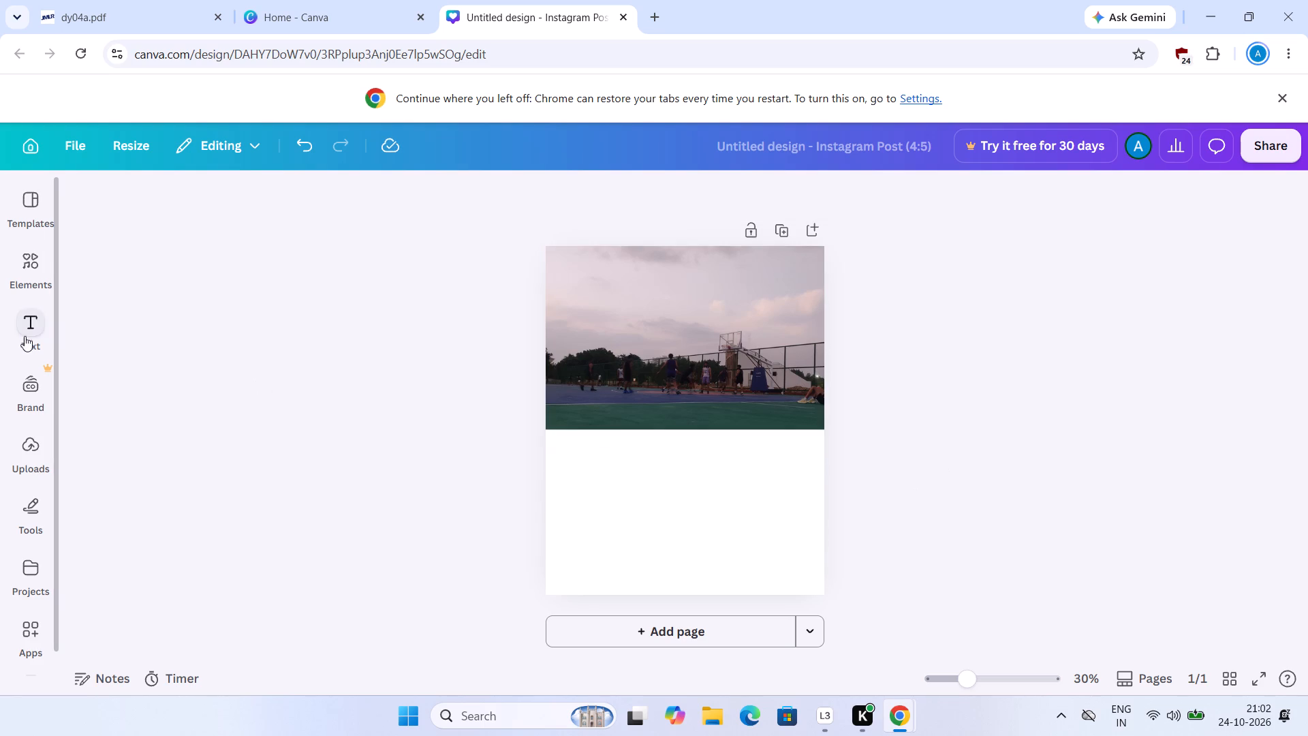
# Add the landscape court photo from uploads folder i to the page and delete its extra copy.
pyautogui.click(33, 444)
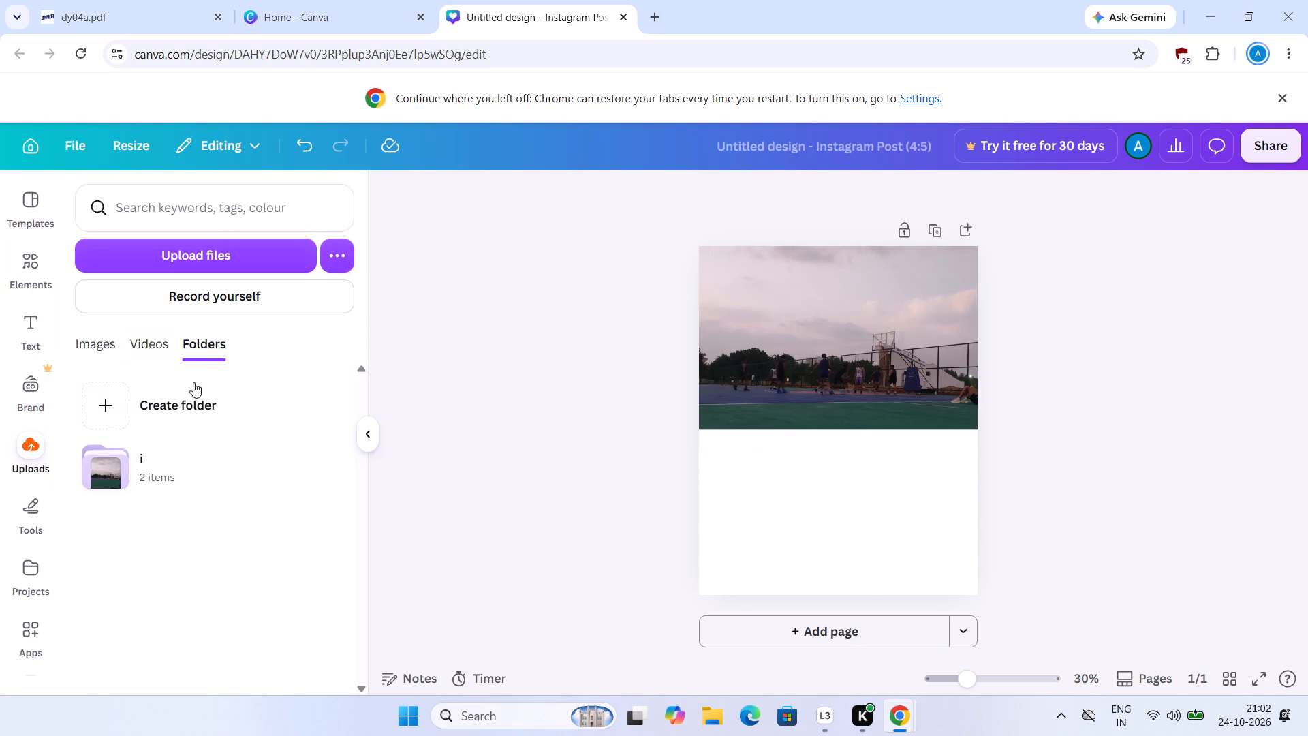
pyautogui.click(170, 454)
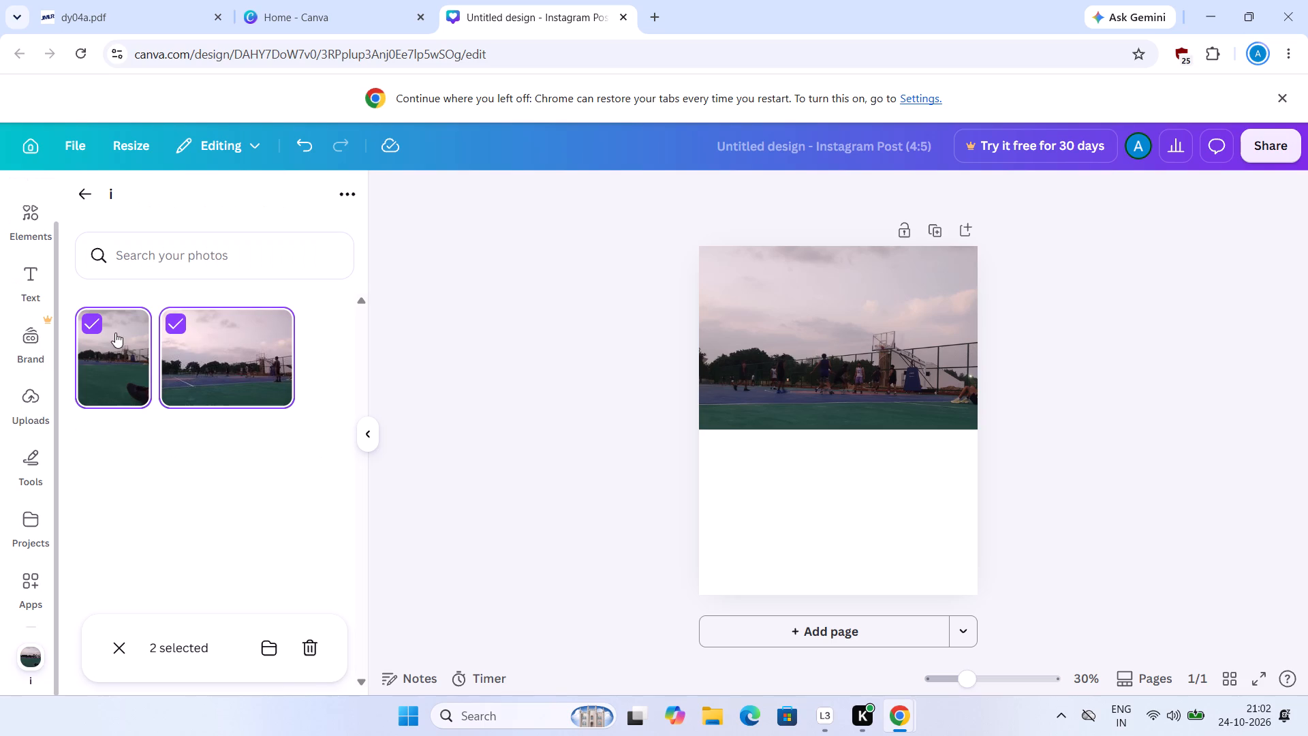
pyautogui.click(88, 375)
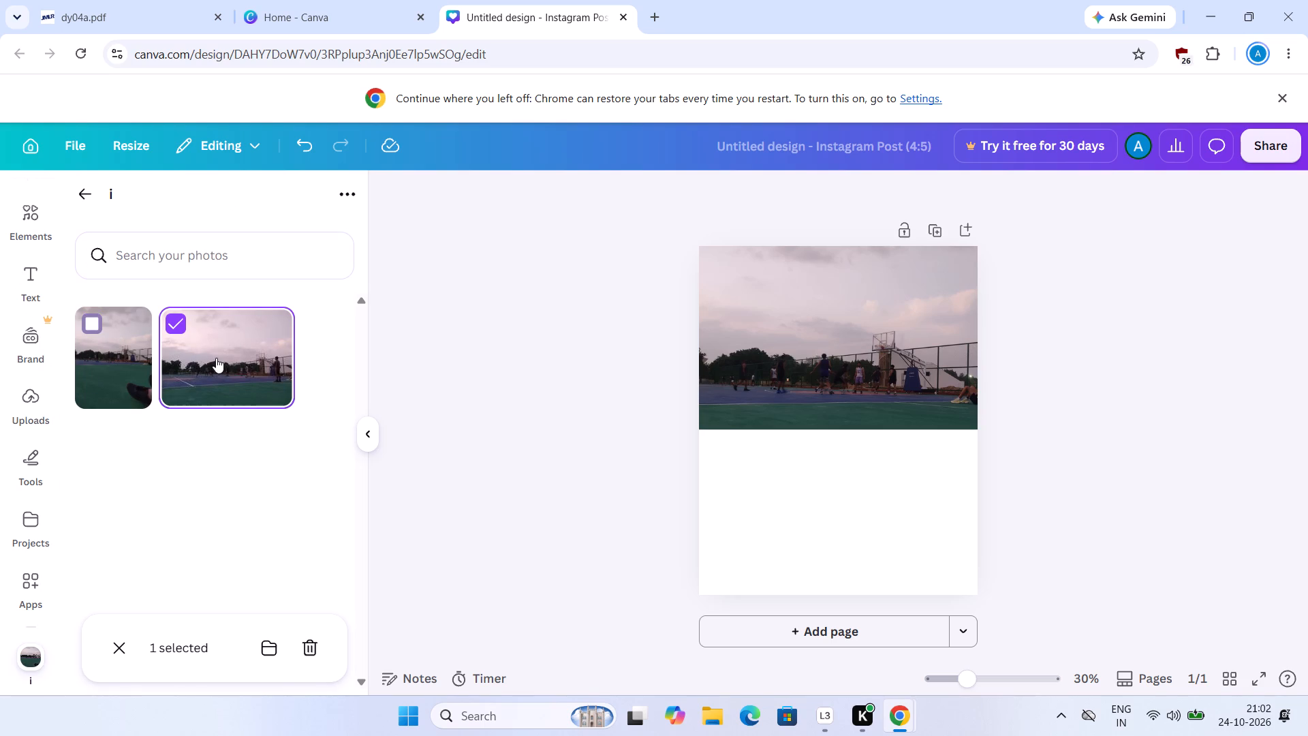
pyautogui.doubleClick(216, 358)
pyautogui.click(216, 358)
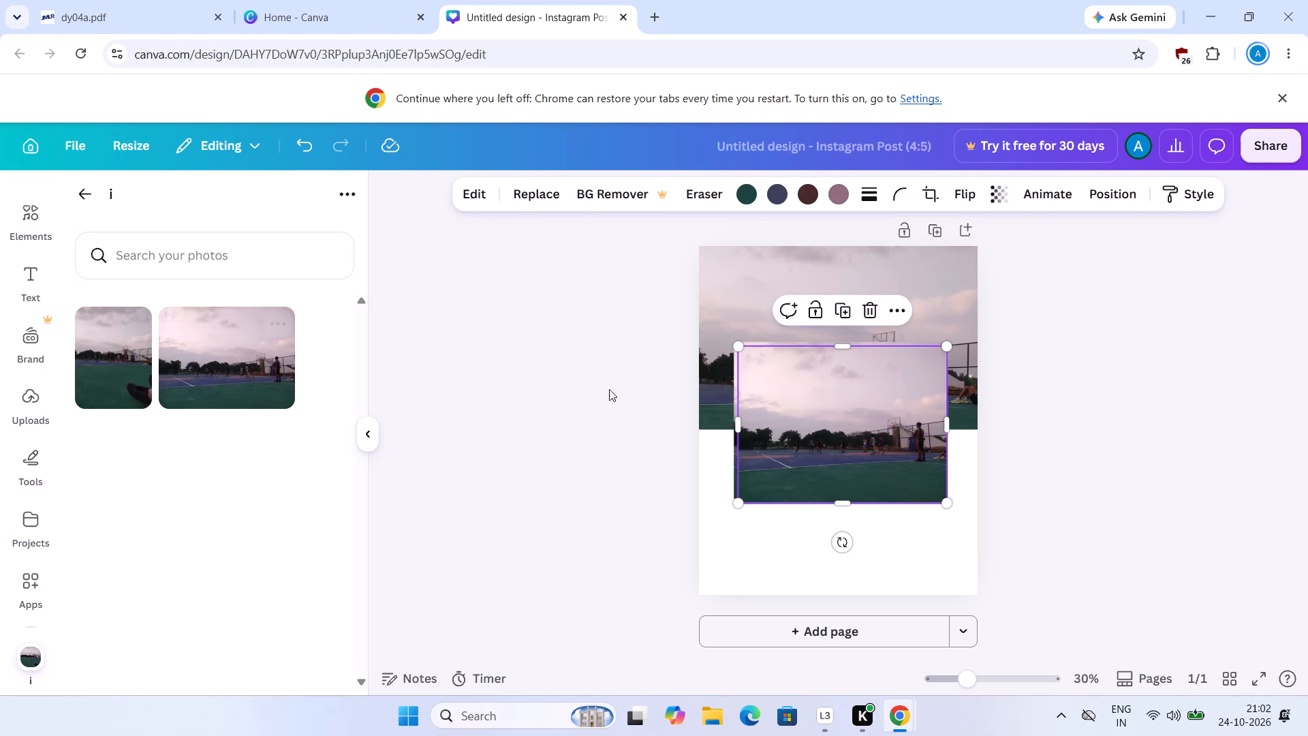
pyautogui.moveTo(853, 392); pyautogui.dragTo(629, 586)
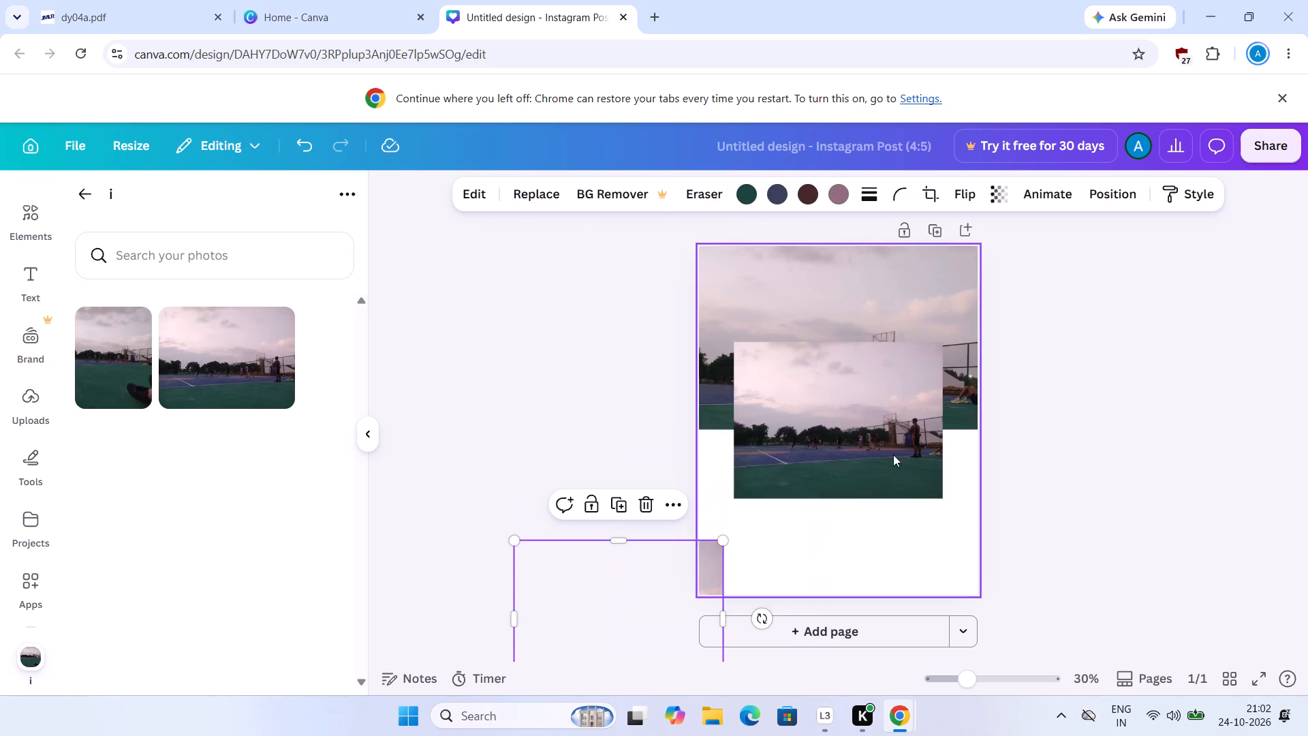
pyautogui.click(653, 508)
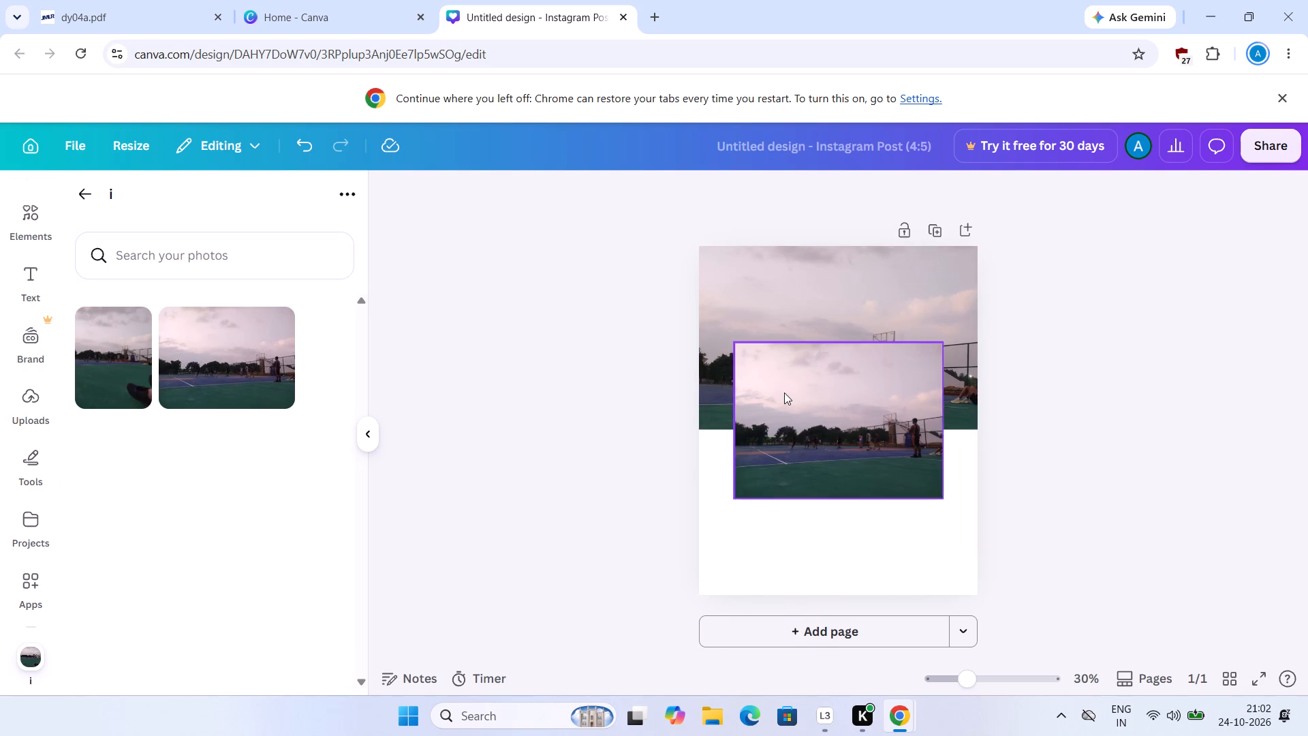
# Place the landscape photo directly beneath the first photo and widen it on both sides to the full page width.
pyautogui.moveTo(784, 393); pyautogui.dragTo(777, 477)
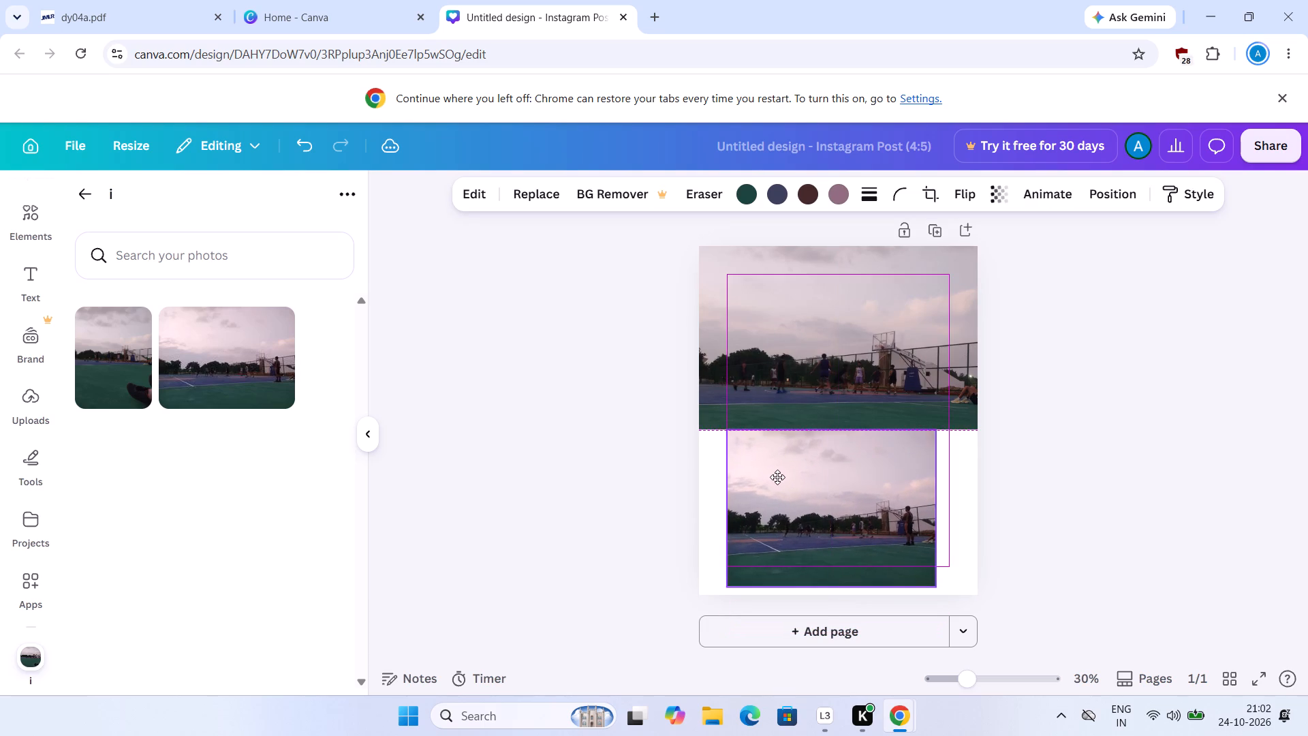
pyautogui.moveTo(777, 477); pyautogui.dragTo(777, 482)
pyautogui.moveTo(939, 503); pyautogui.dragTo(982, 500)
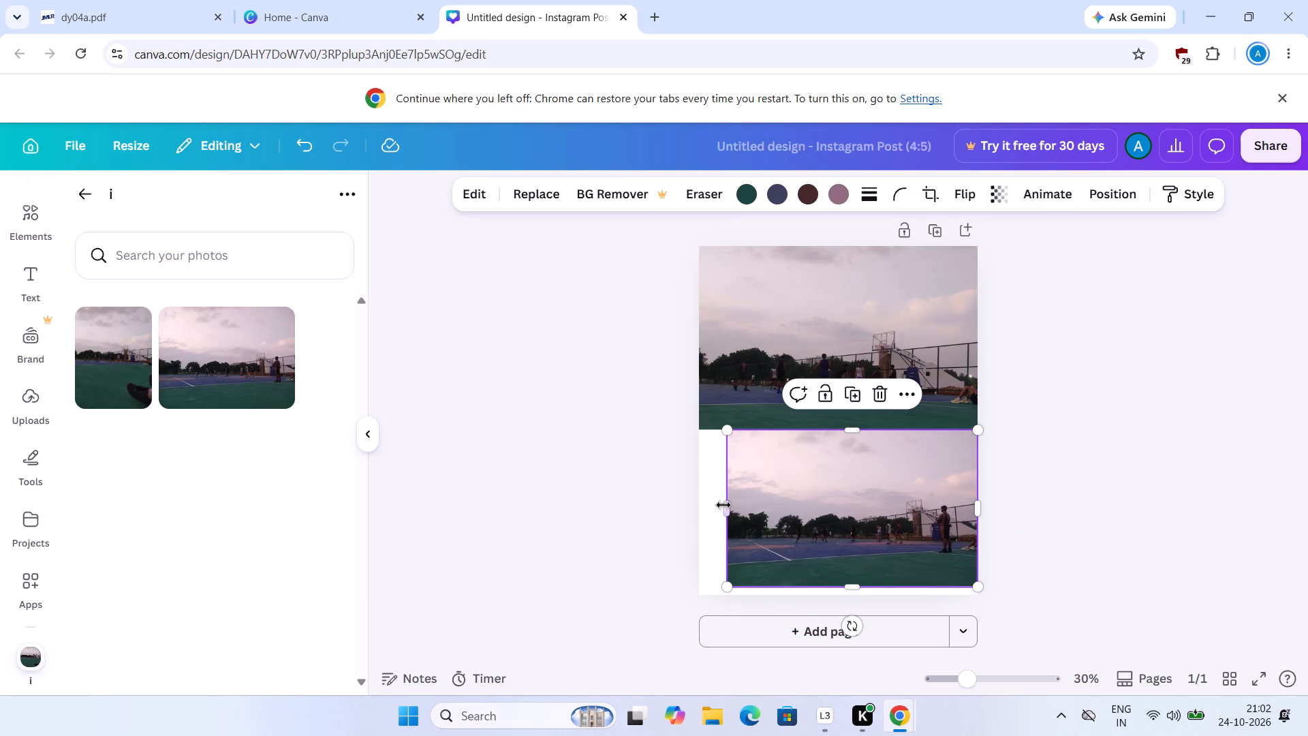
pyautogui.moveTo(724, 508); pyautogui.dragTo(696, 510)
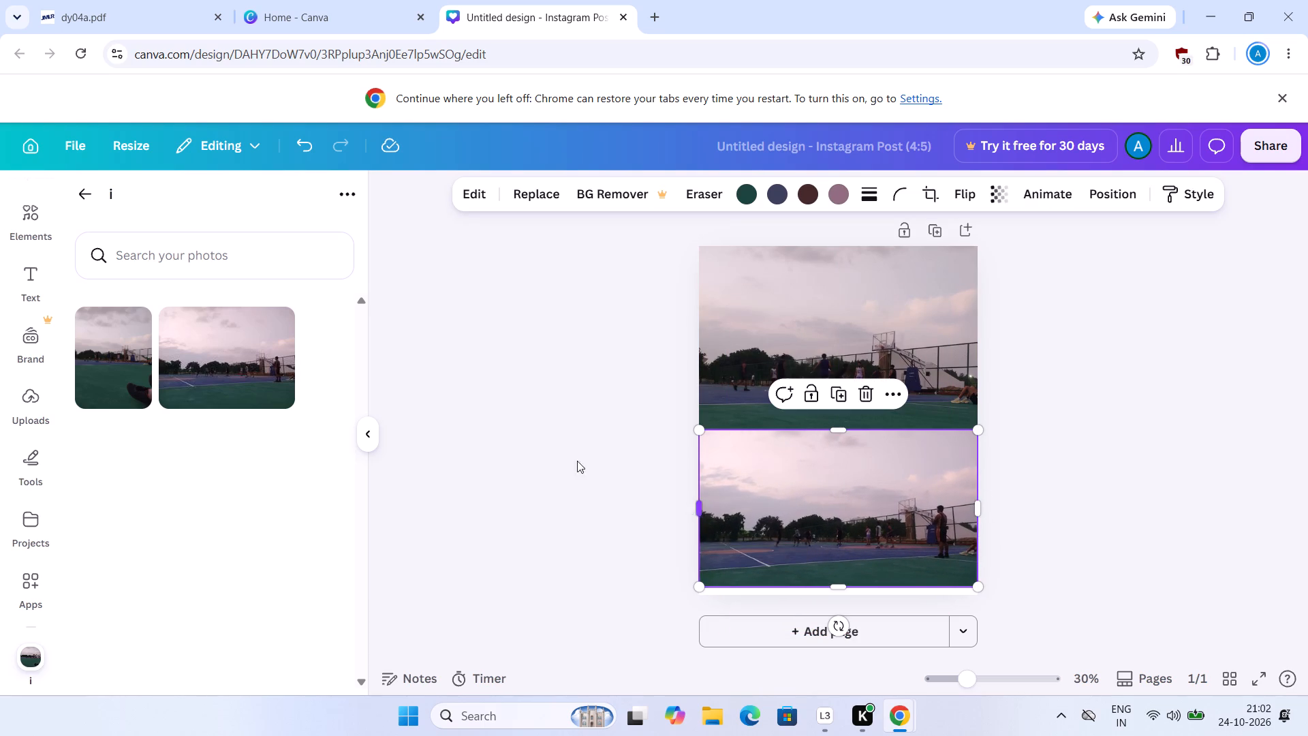
pyautogui.click(372, 421)
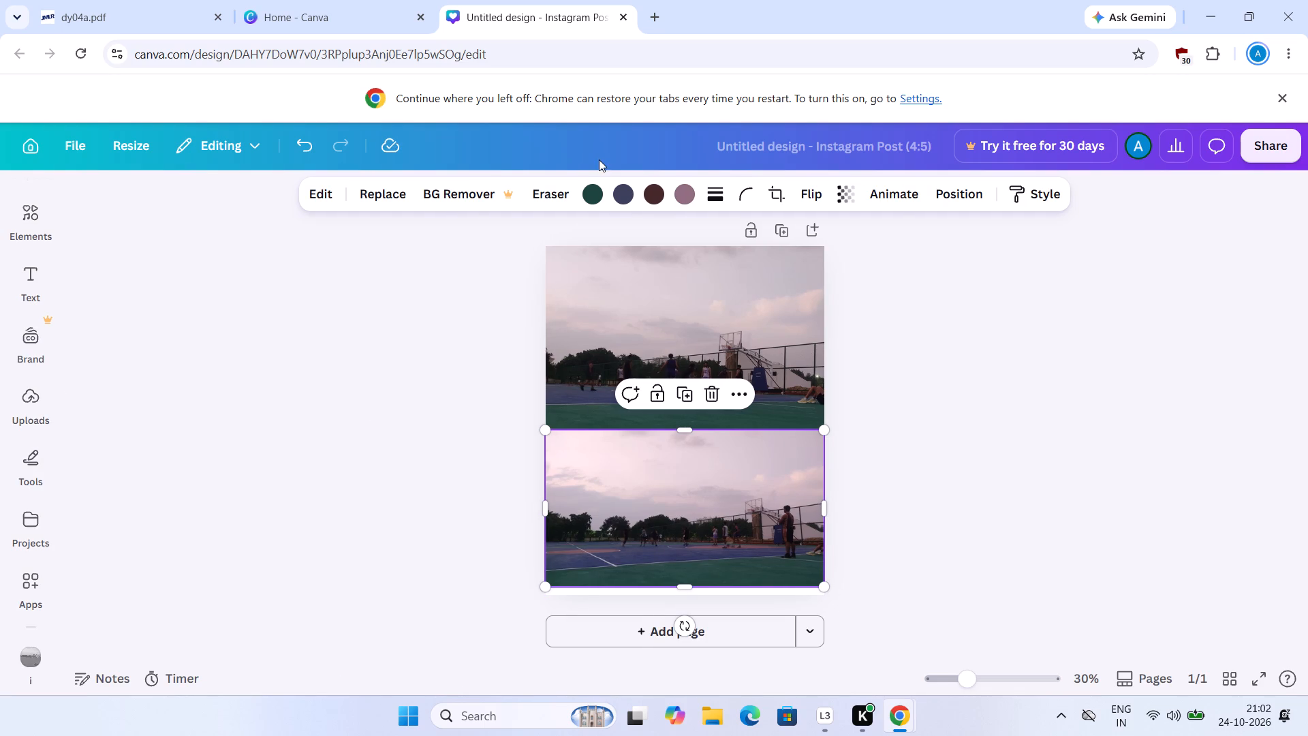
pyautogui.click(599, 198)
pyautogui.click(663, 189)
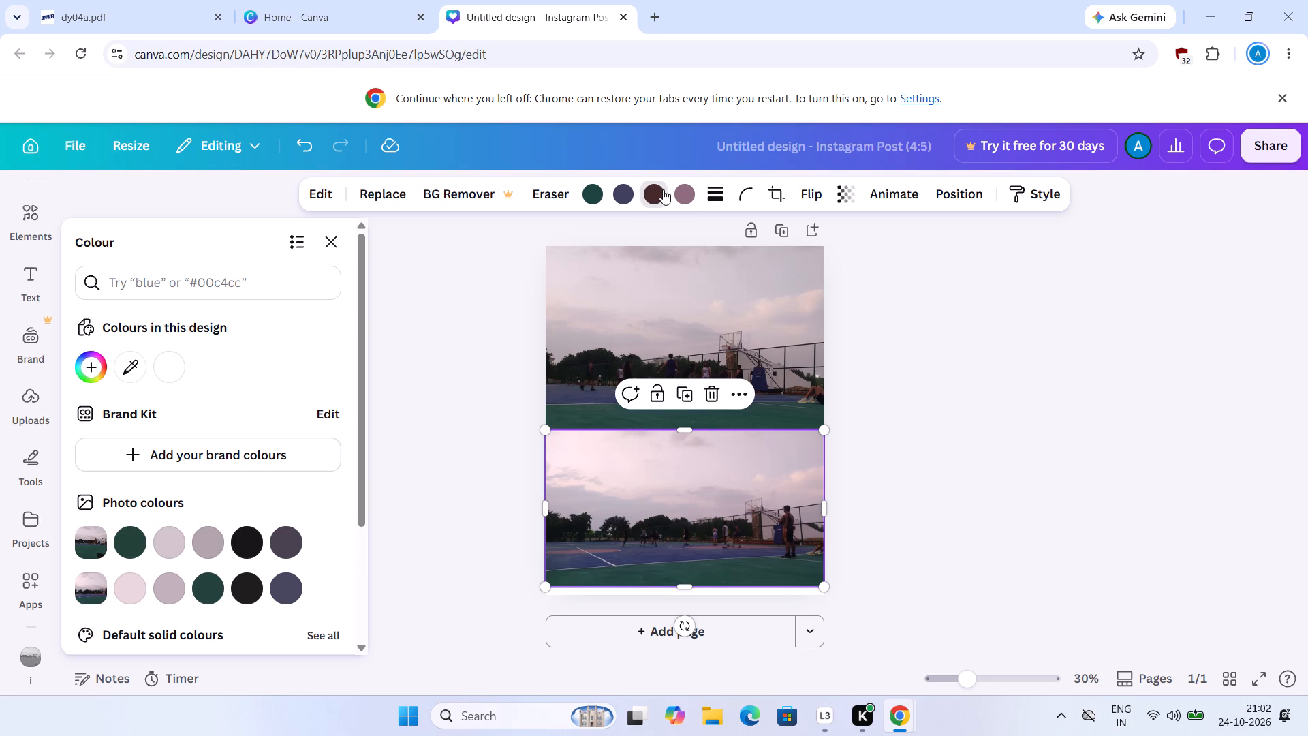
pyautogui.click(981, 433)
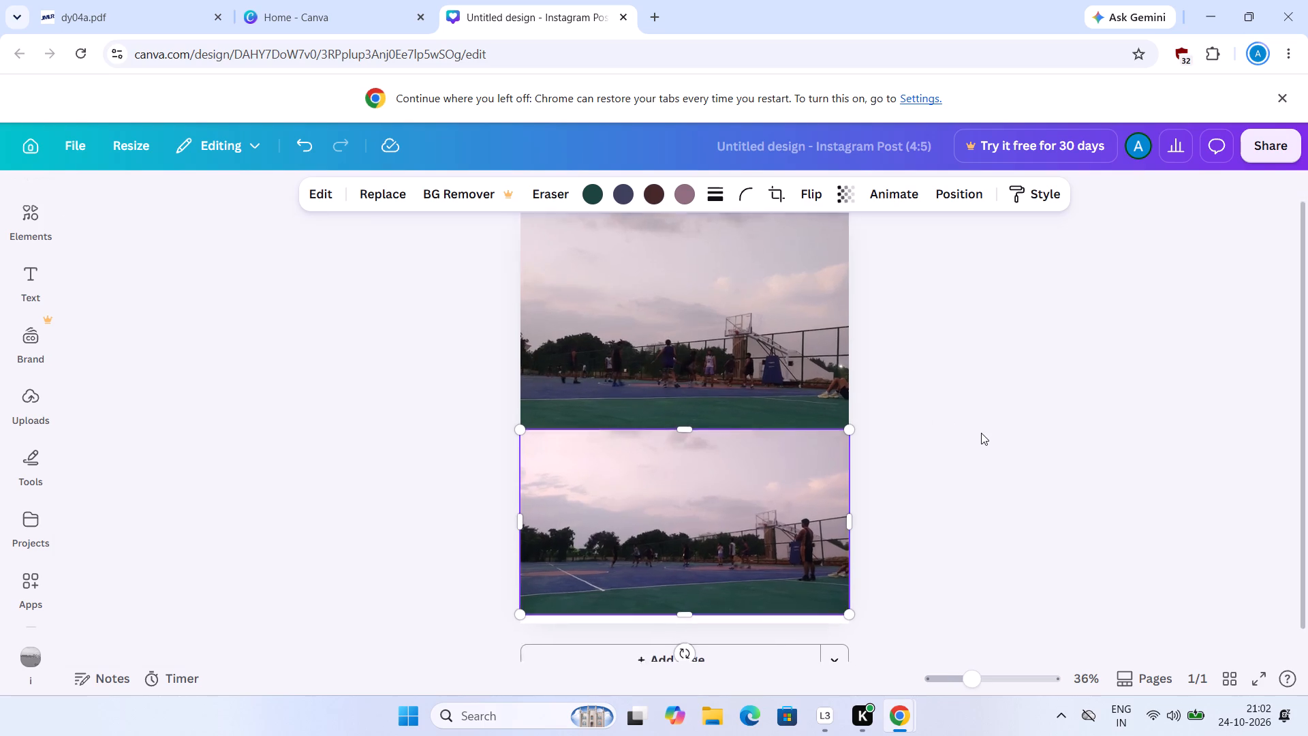
# Examine the two stacked court photos up close.
pyautogui.scroll(2, 981, 433)
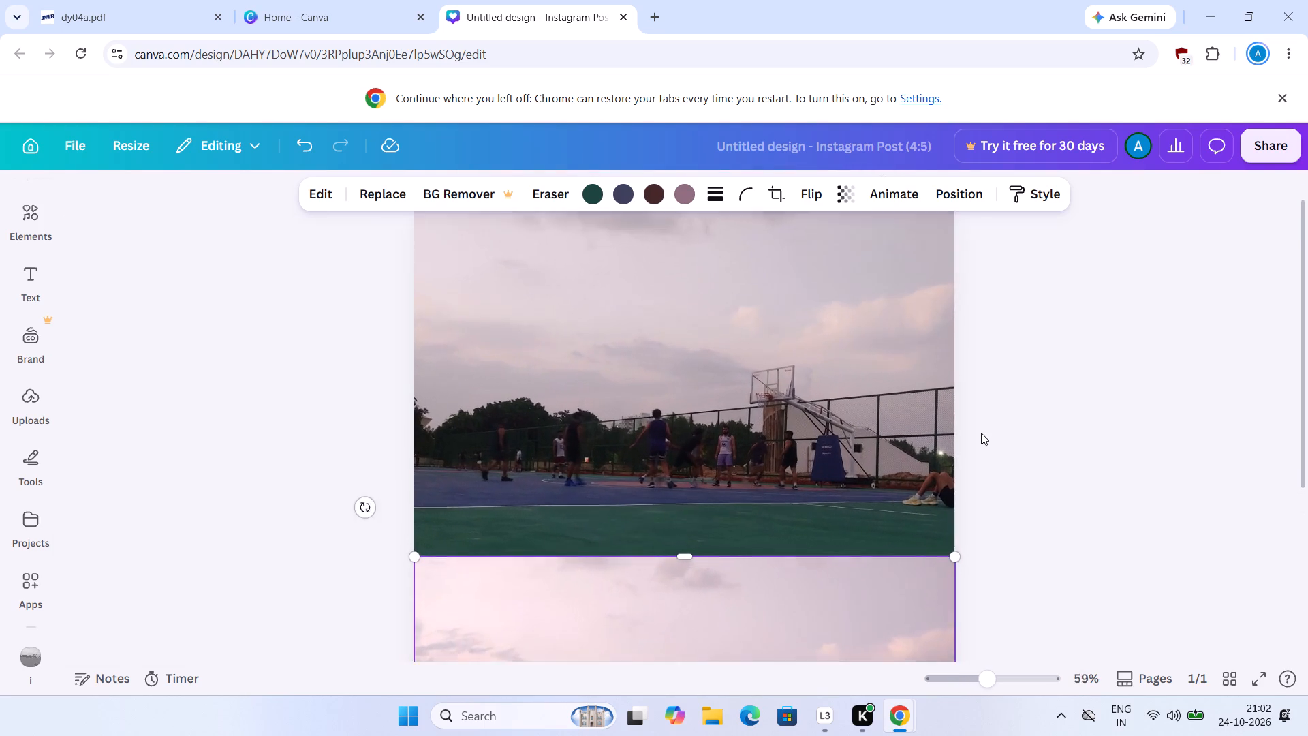
pyautogui.scroll(-5, 1068, 445)
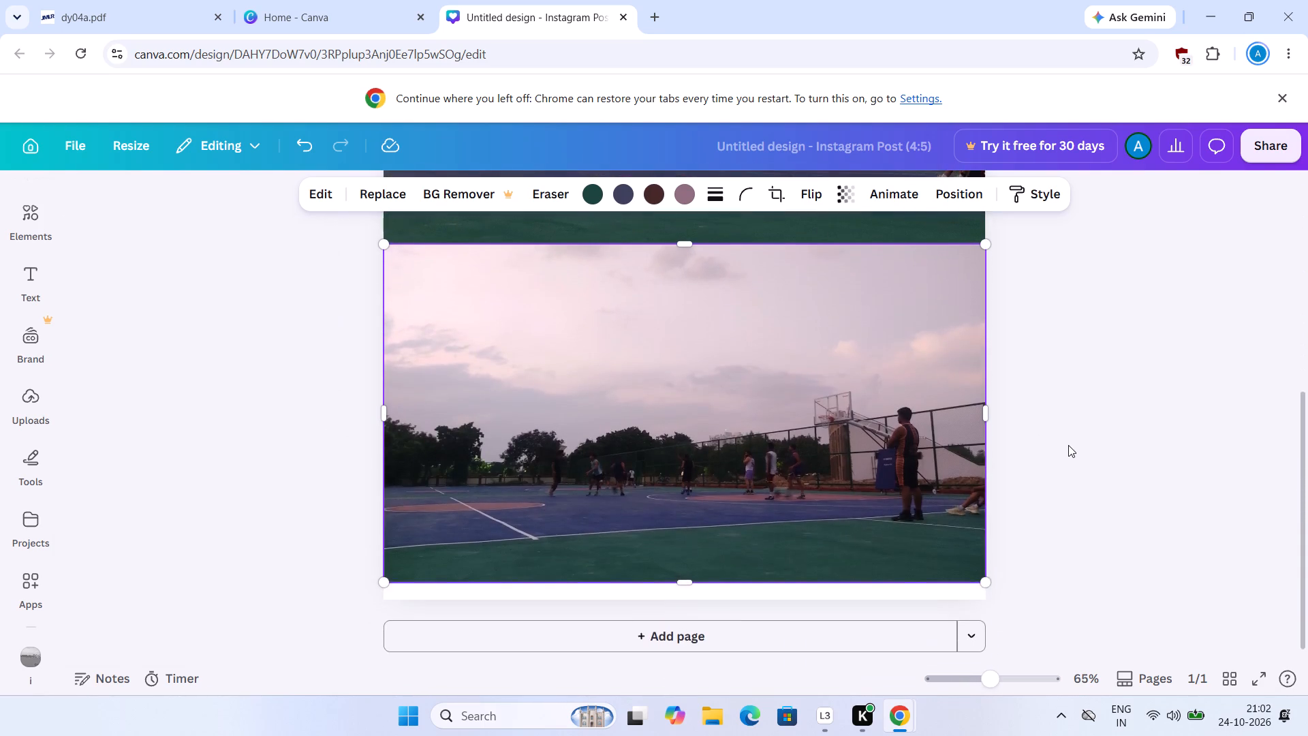
pyautogui.scroll(1, 1068, 445)
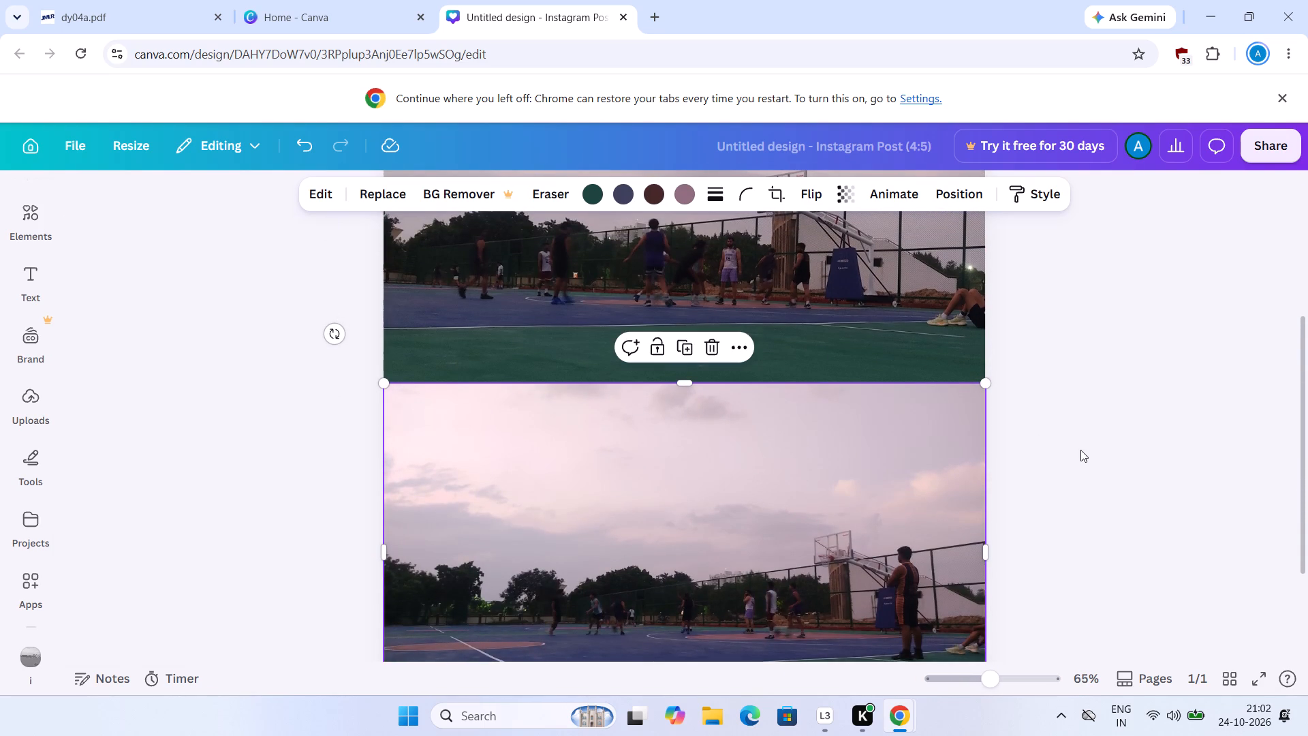
pyautogui.scroll(1, 1082, 469)
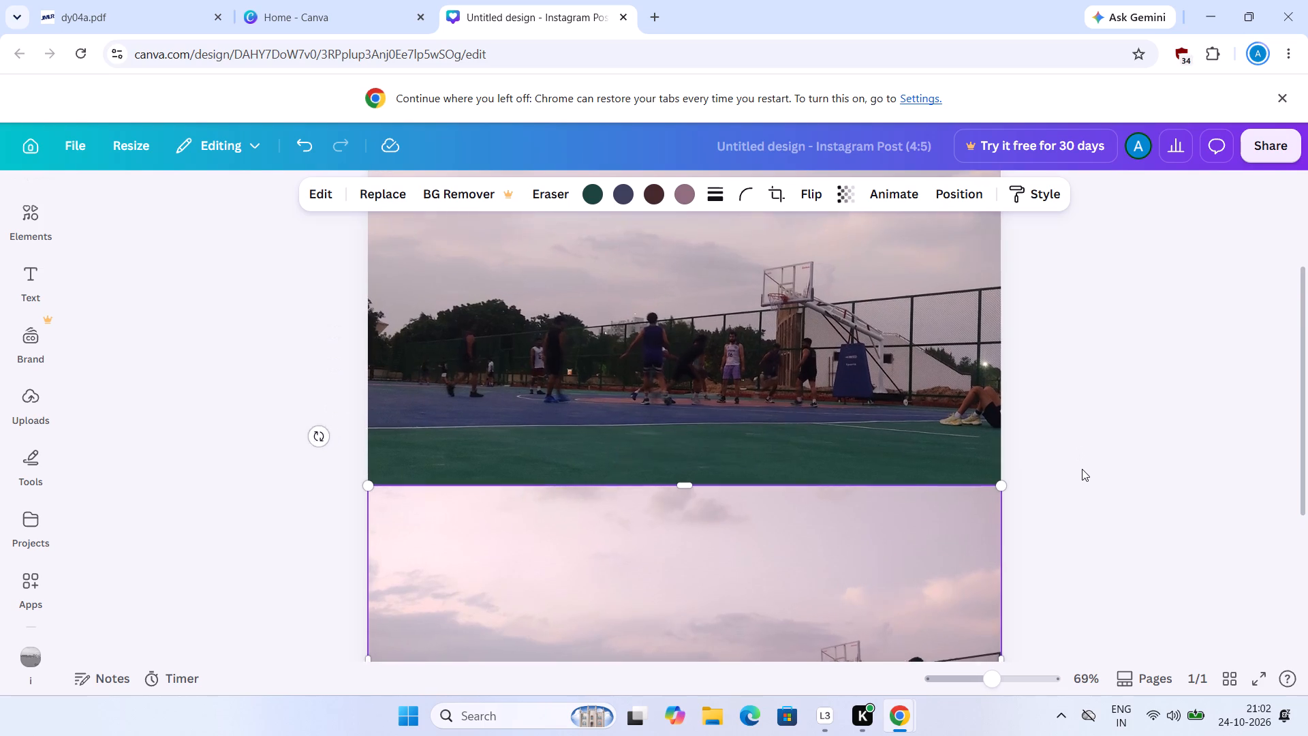
pyautogui.scroll(1, 1082, 469)
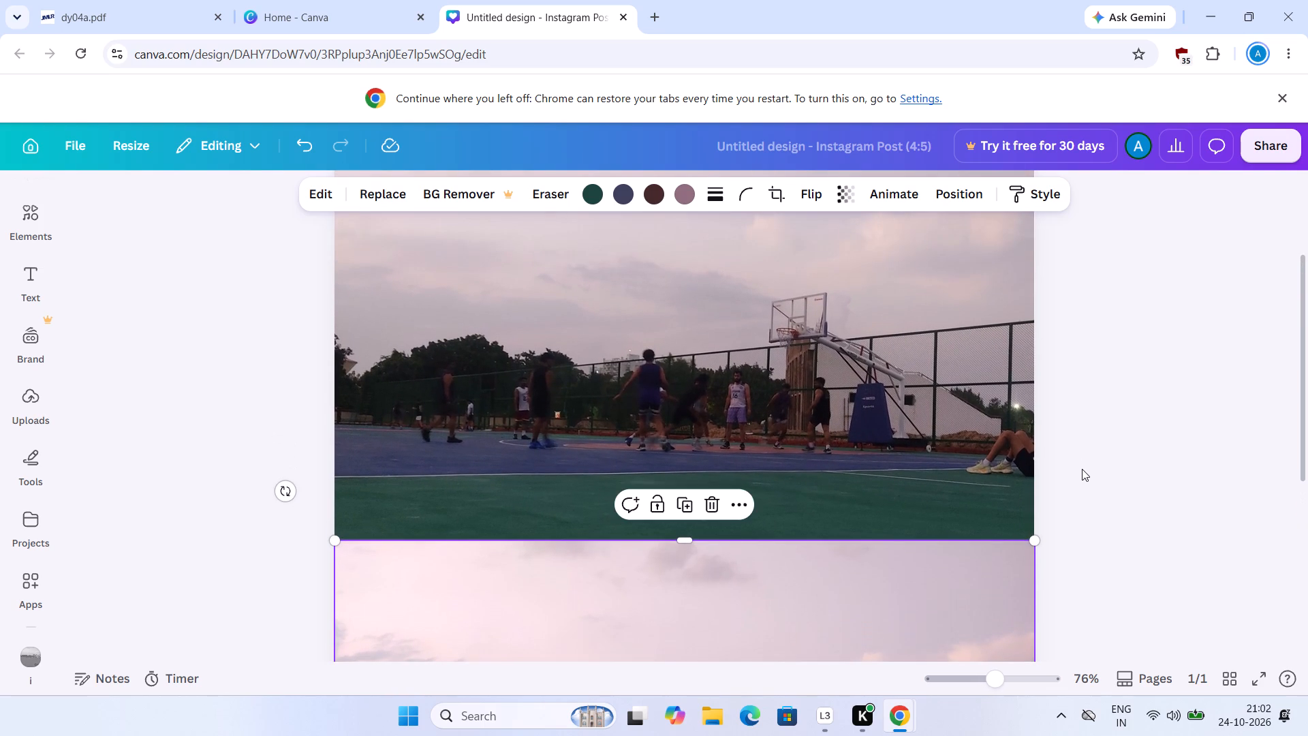
pyautogui.scroll(-4, 1082, 469)
pyautogui.scroll(5, 1082, 469)
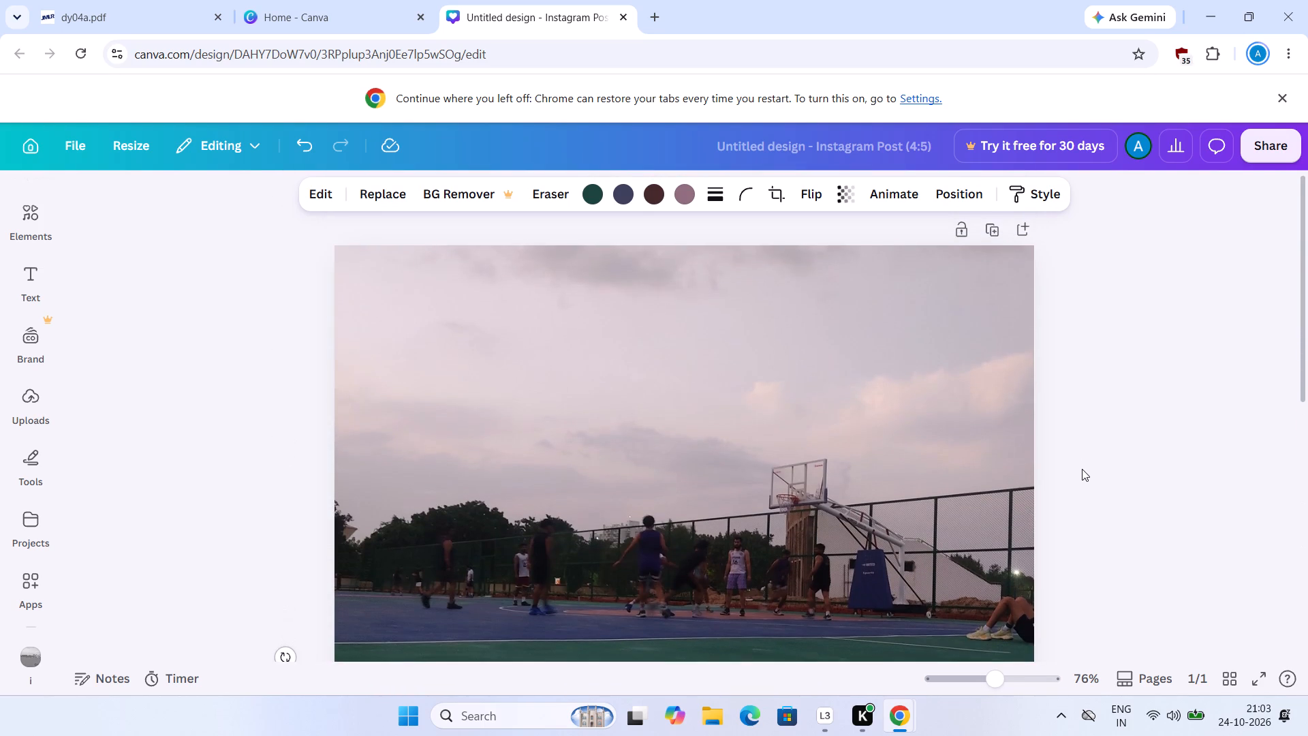
# Apply the Mono Classic filter to the lower landscape photo.
pyautogui.click(318, 195)
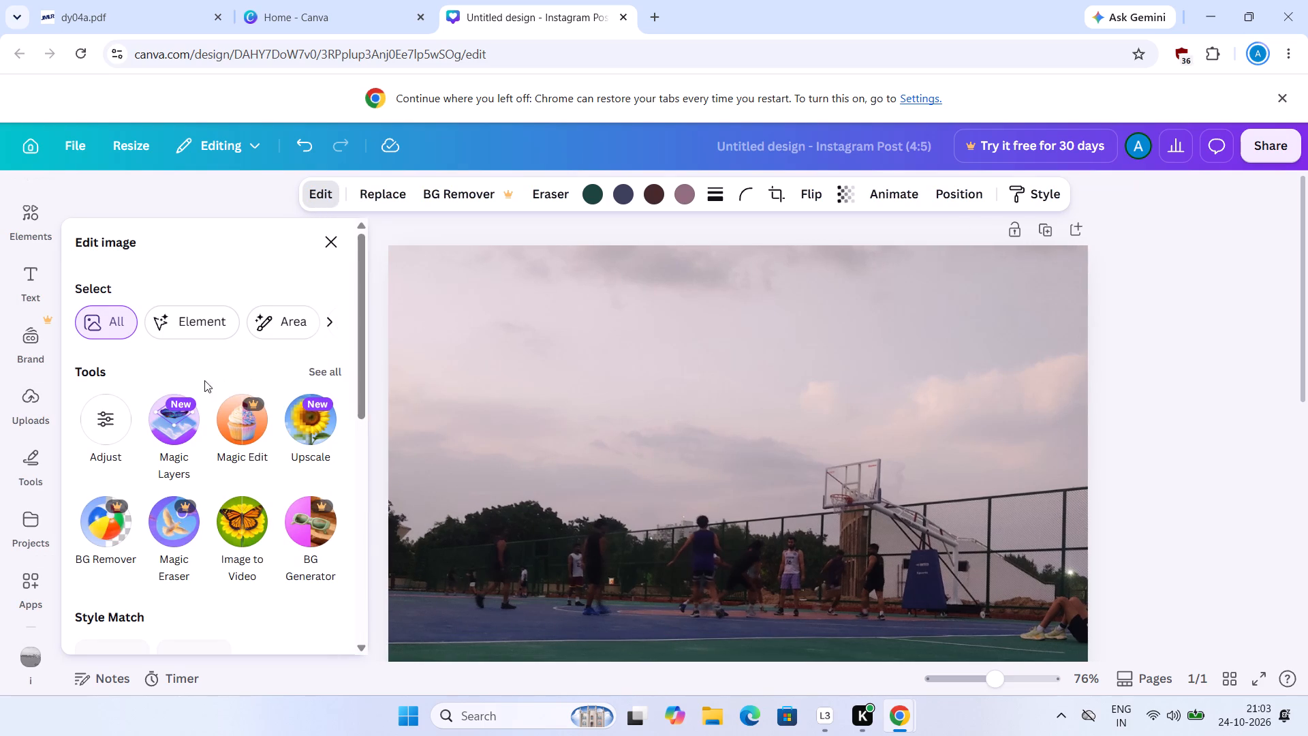
pyautogui.scroll(-7, 159, 564)
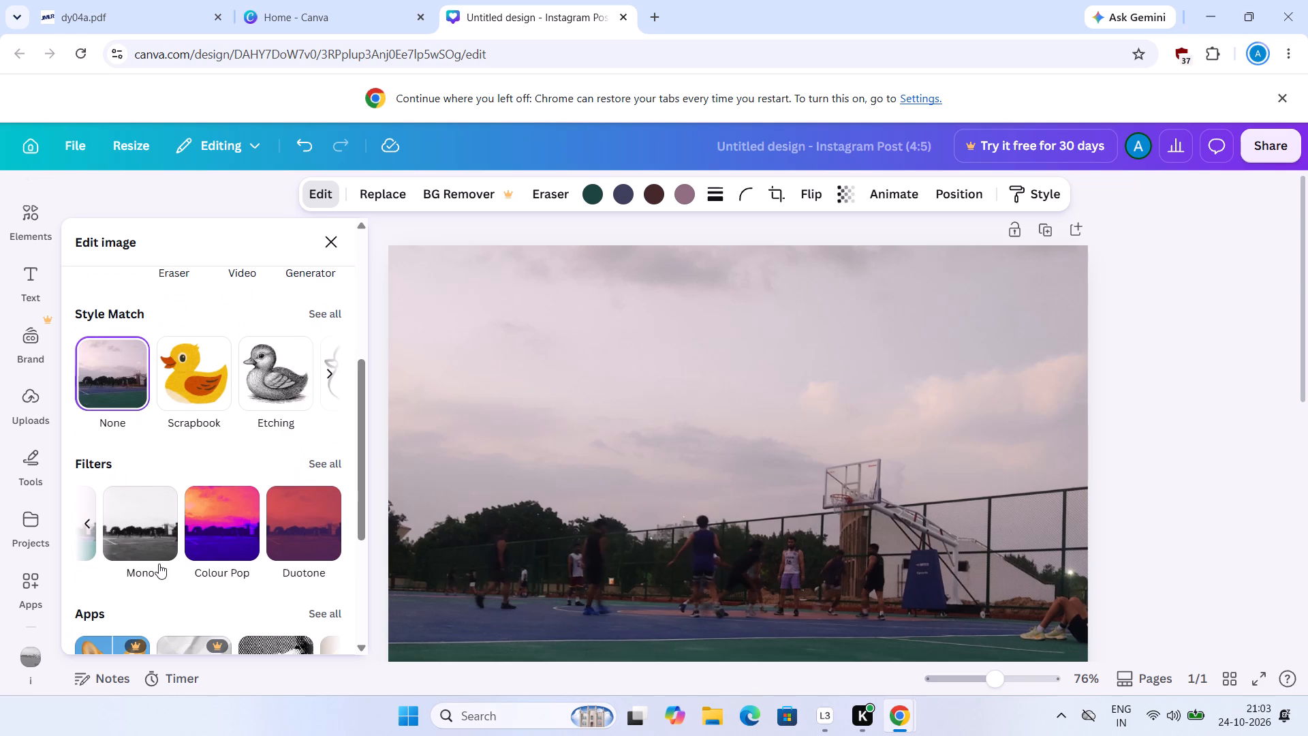
pyautogui.scroll(-1, 159, 564)
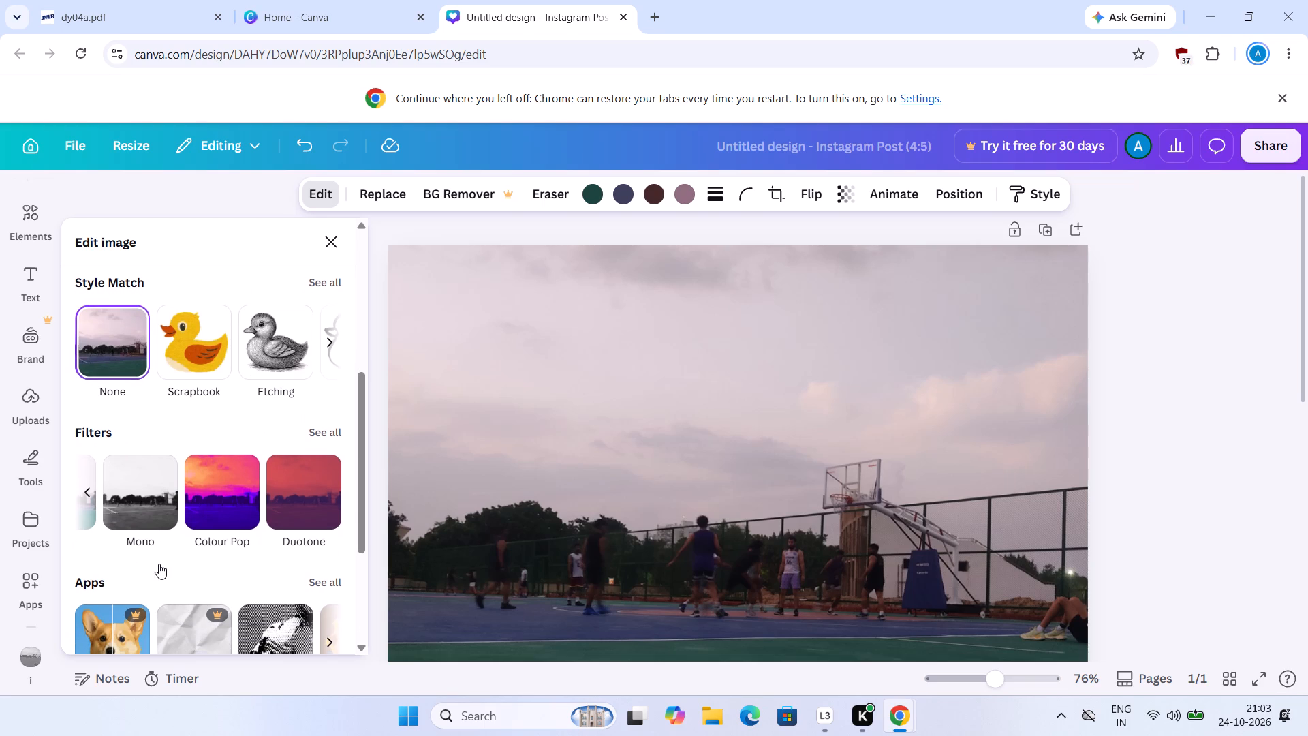
pyautogui.scroll(-1, 159, 564)
pyautogui.scroll(1, 159, 564)
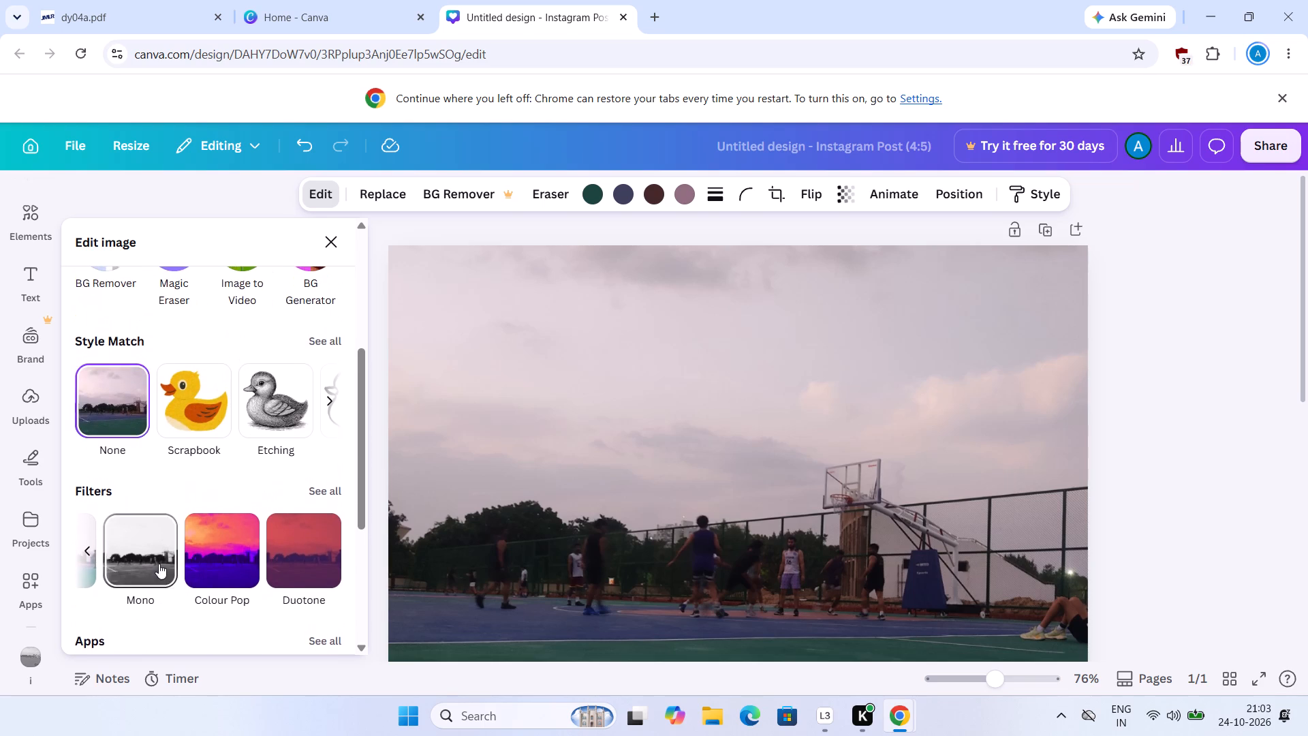
pyautogui.scroll(2, 159, 564)
pyautogui.scroll(1, 146, 503)
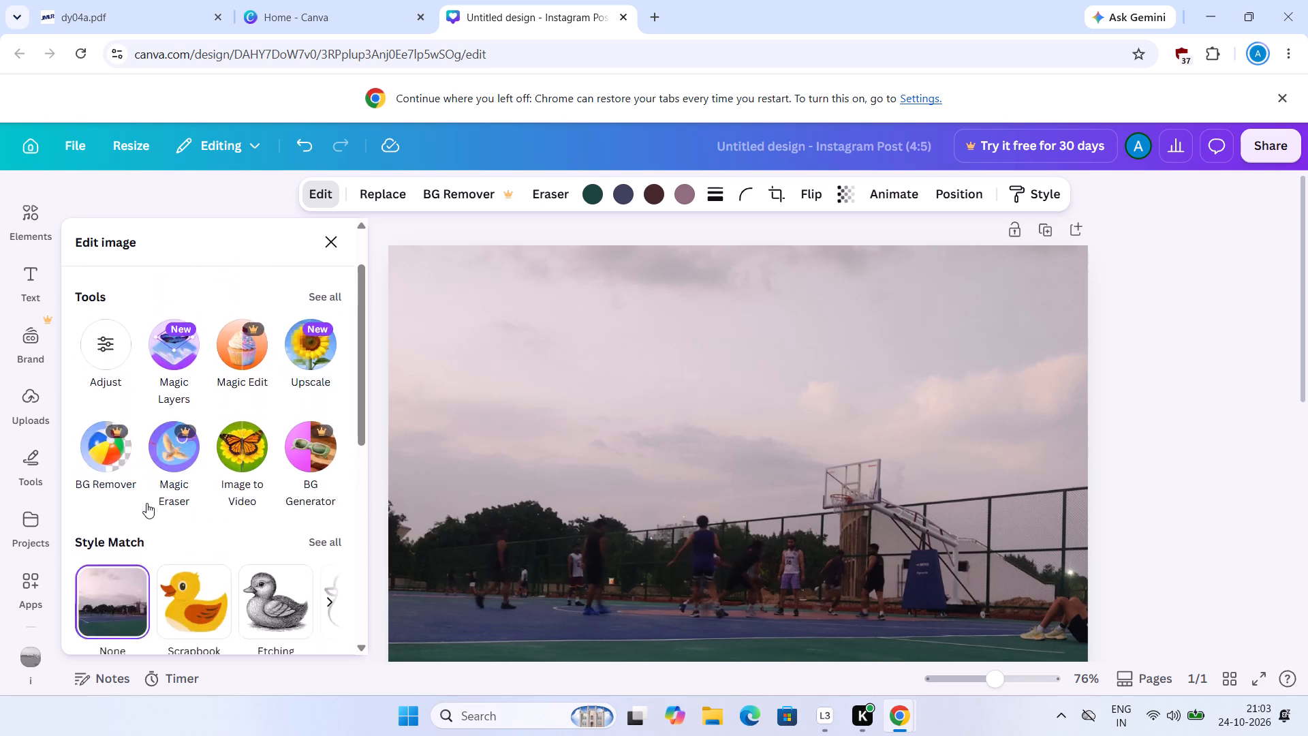
pyautogui.scroll(2, 146, 503)
pyautogui.scroll(-4, 146, 503)
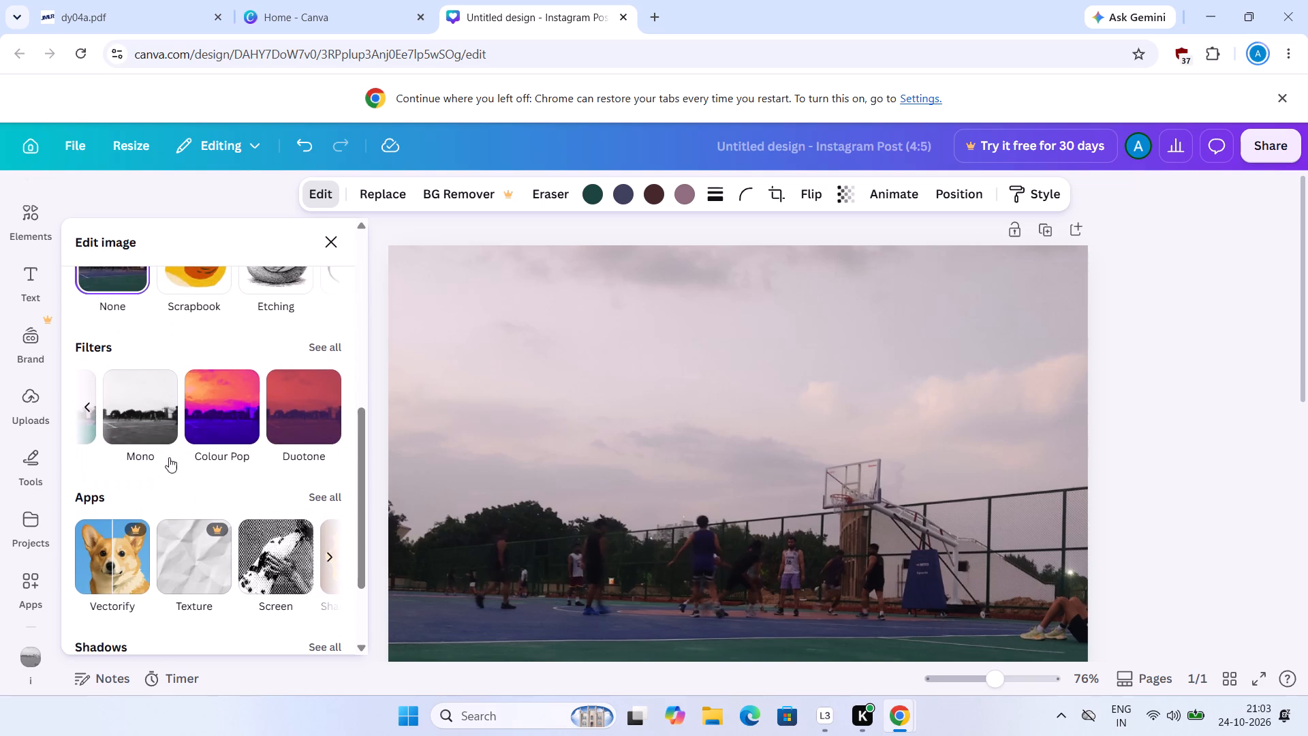
pyautogui.click(154, 435)
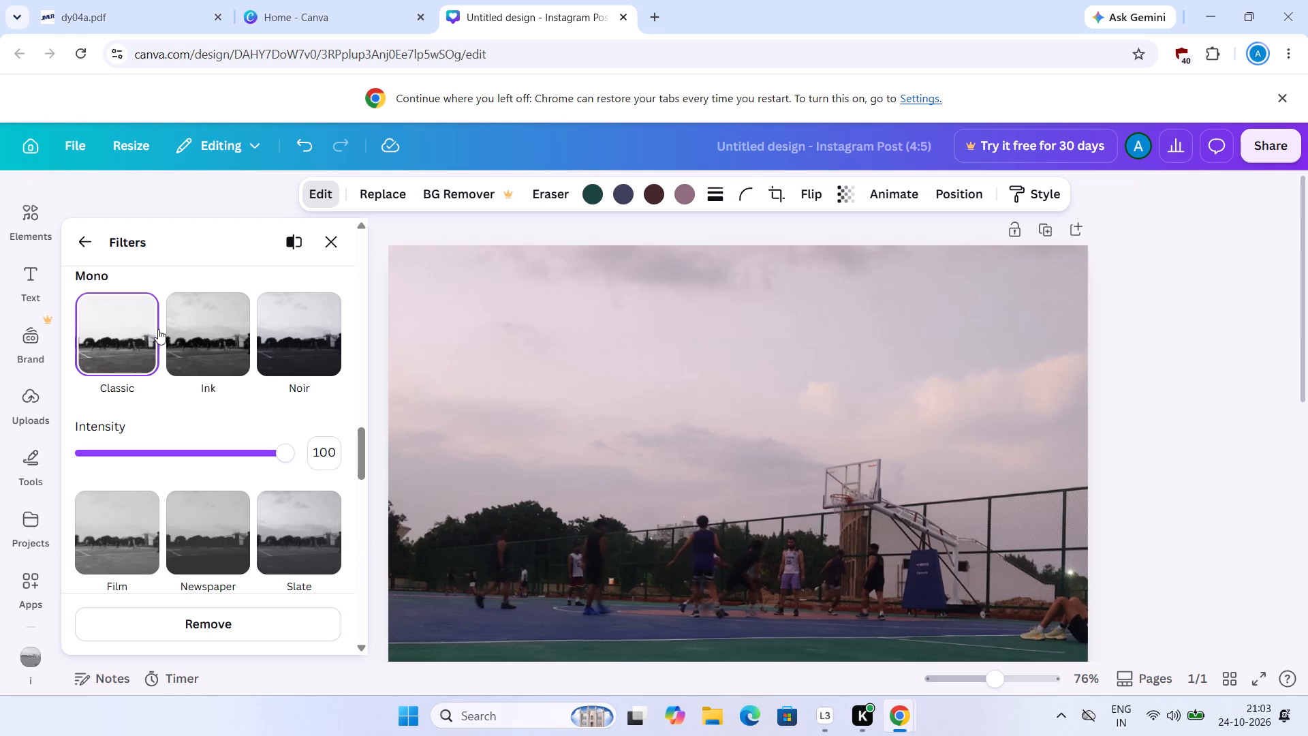
# Switch the lower landscape photo's filter to Mono Ink.
pyautogui.click(204, 333)
pyautogui.doubleClick(646, 424)
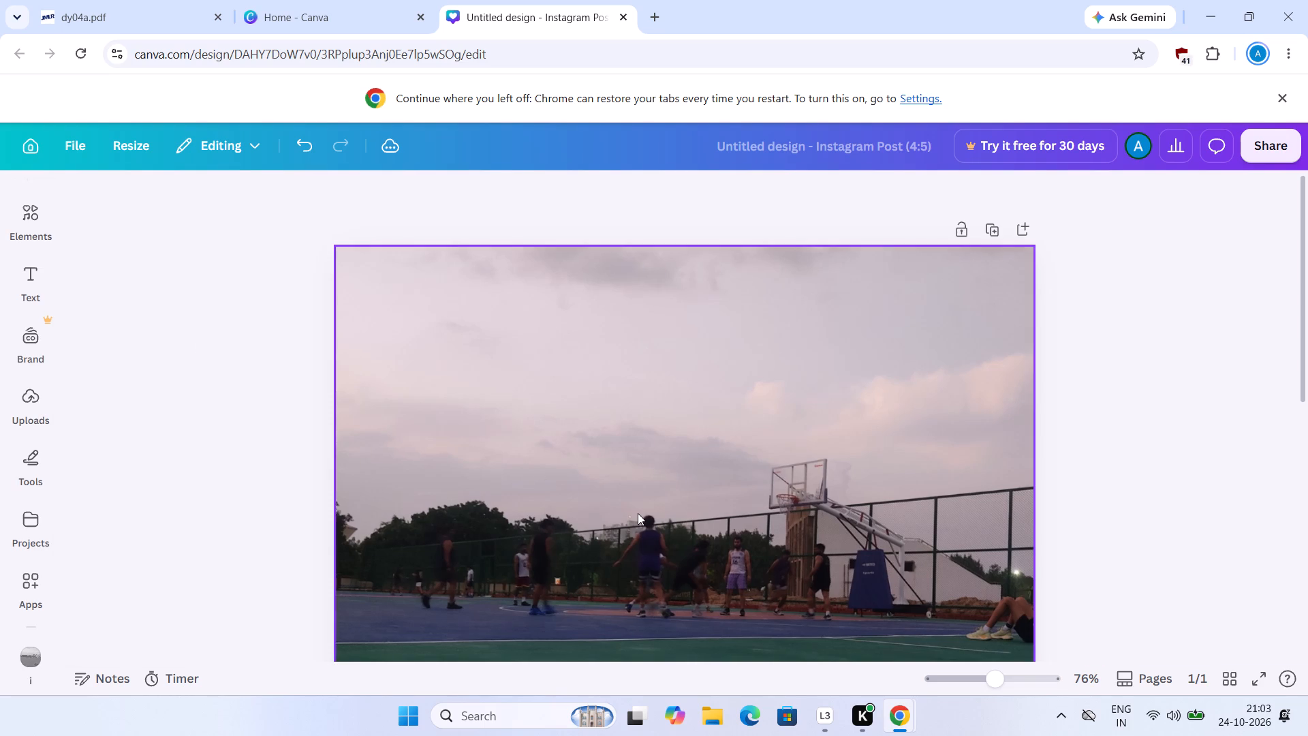
# Examine the full page to compare the coloured upper court photo with the black-and-white lower one.
pyautogui.scroll(-7, 638, 513)
pyautogui.scroll(1, 638, 513)
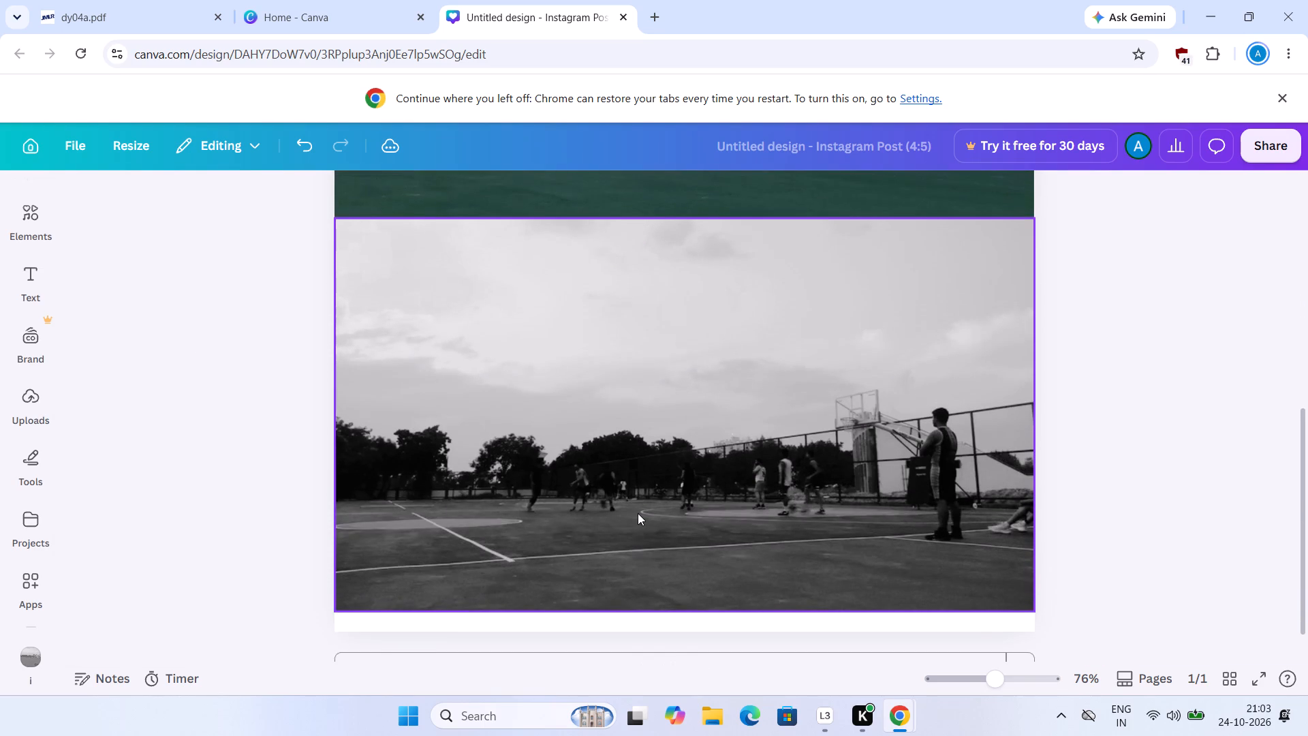
pyautogui.scroll(1, 638, 513)
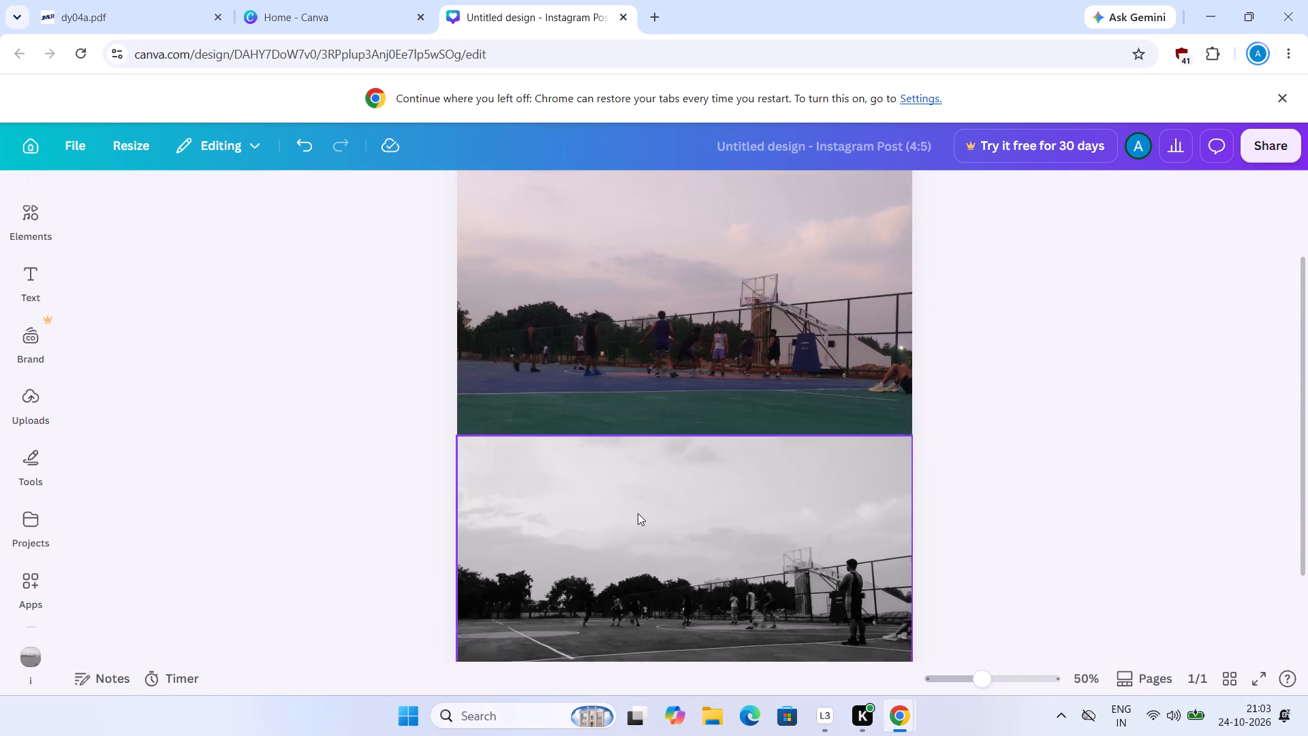
pyautogui.scroll(-1, 638, 513)
pyautogui.scroll(1, 638, 513)
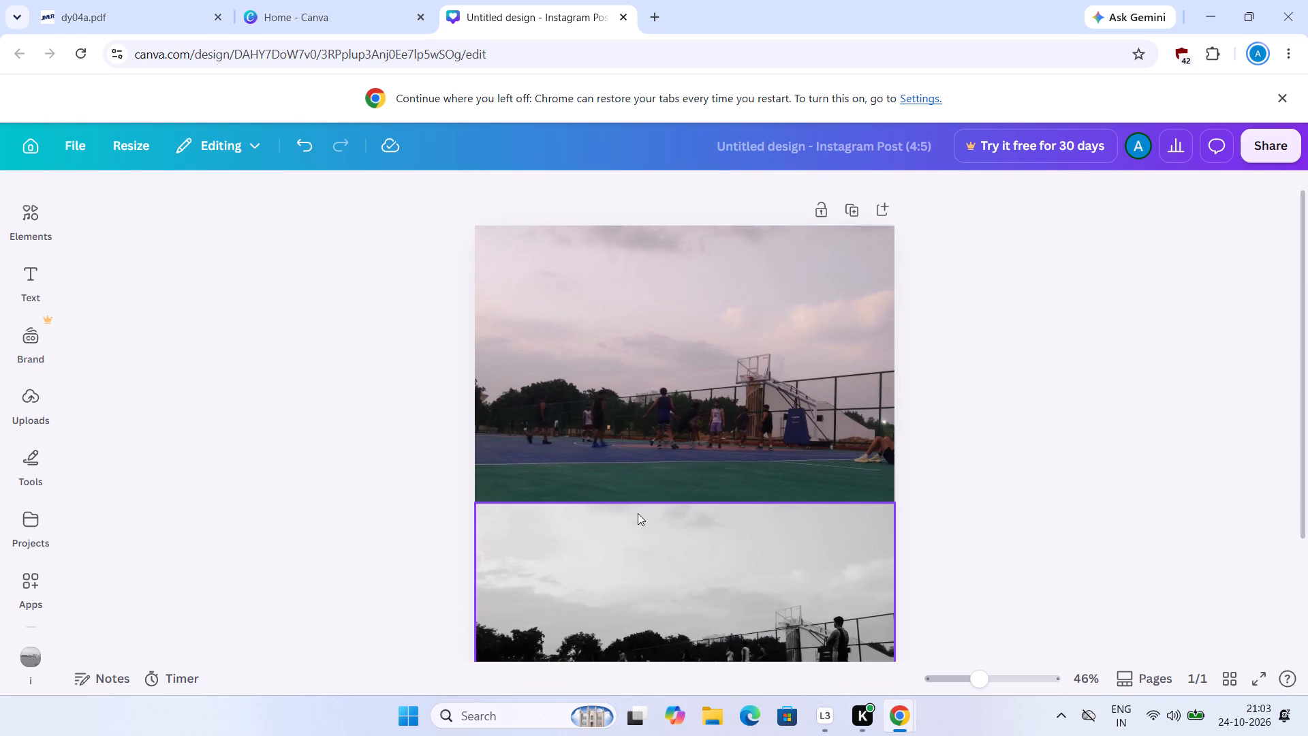
pyautogui.scroll(1, 638, 513)
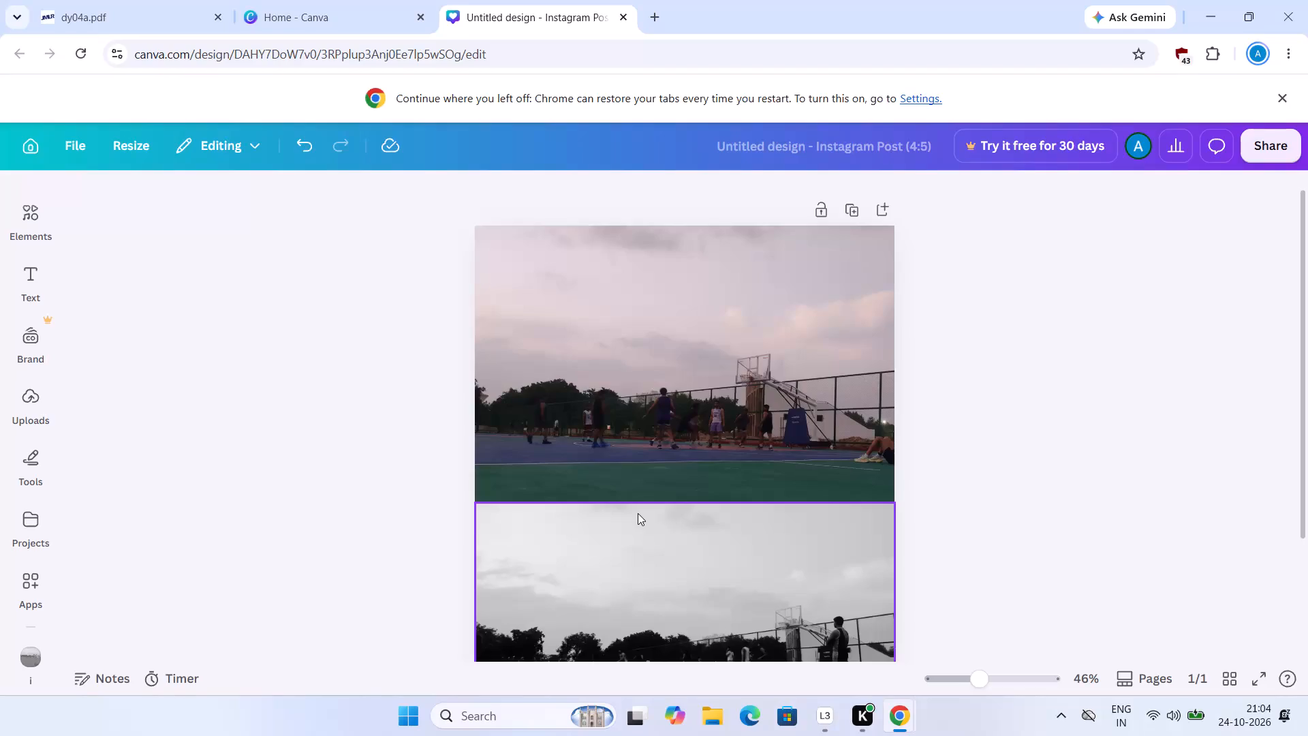
pyautogui.scroll(-4, 638, 513)
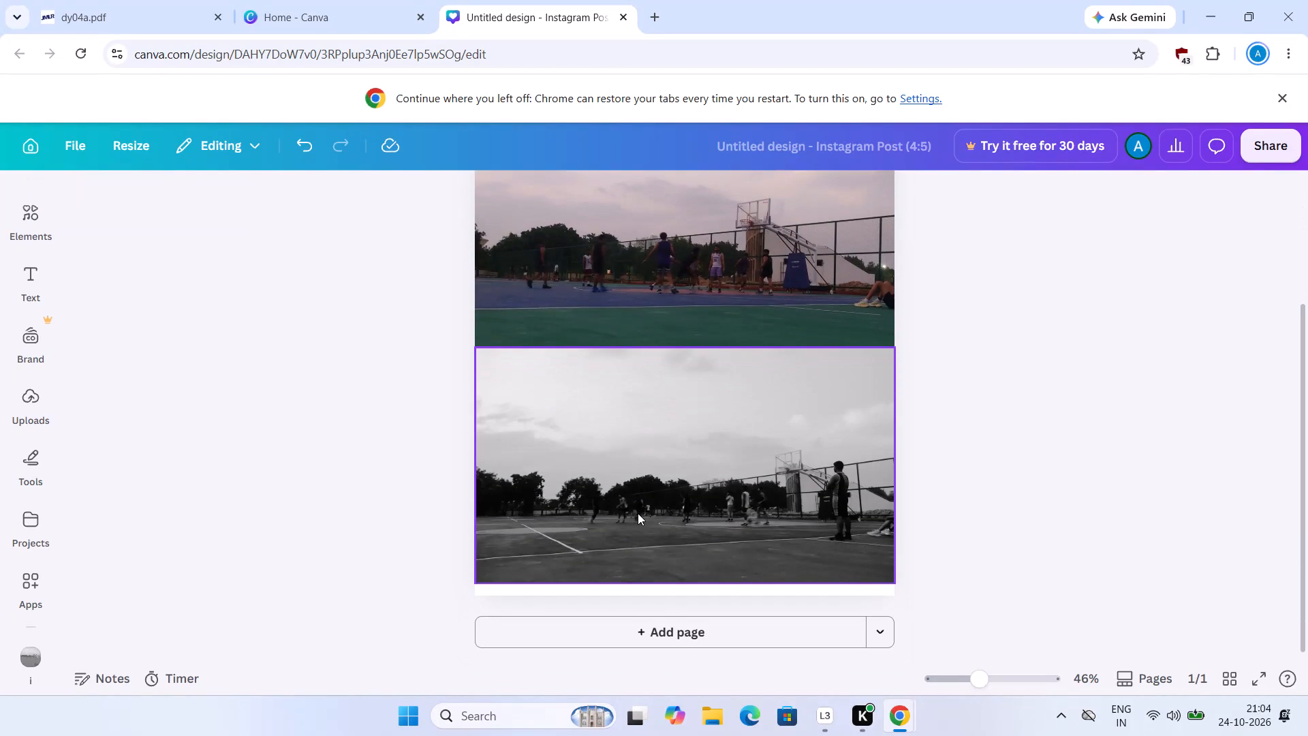
pyautogui.scroll(-1, 638, 513)
pyautogui.scroll(4, 638, 513)
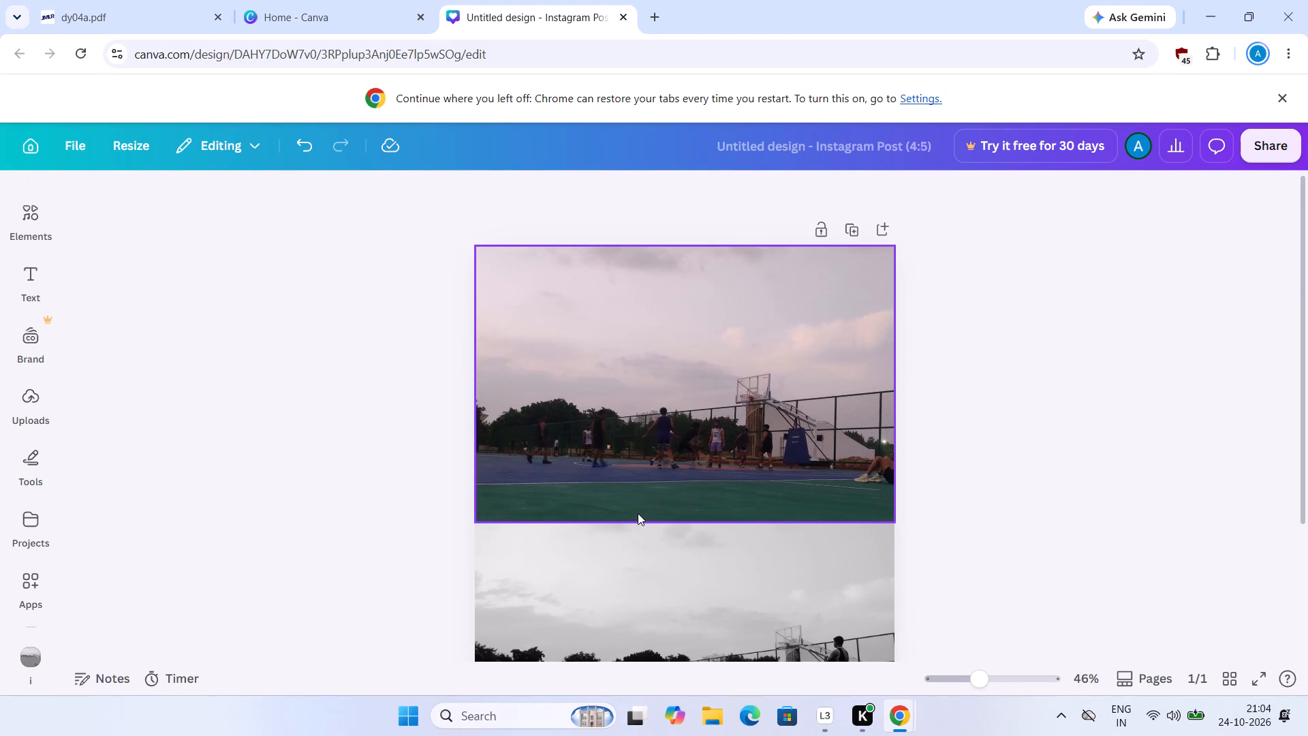
pyautogui.scroll(-1, 638, 513)
pyautogui.scroll(1, 638, 513)
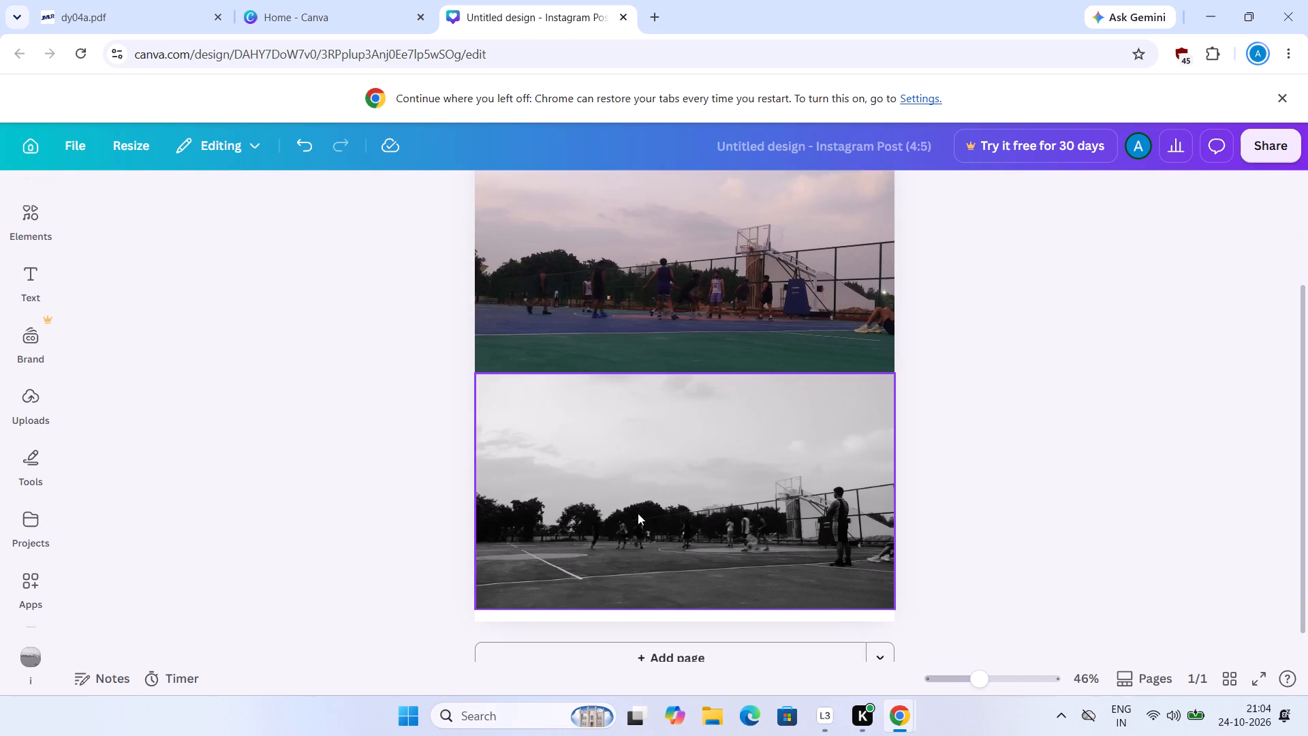
pyautogui.scroll(1, 638, 513)
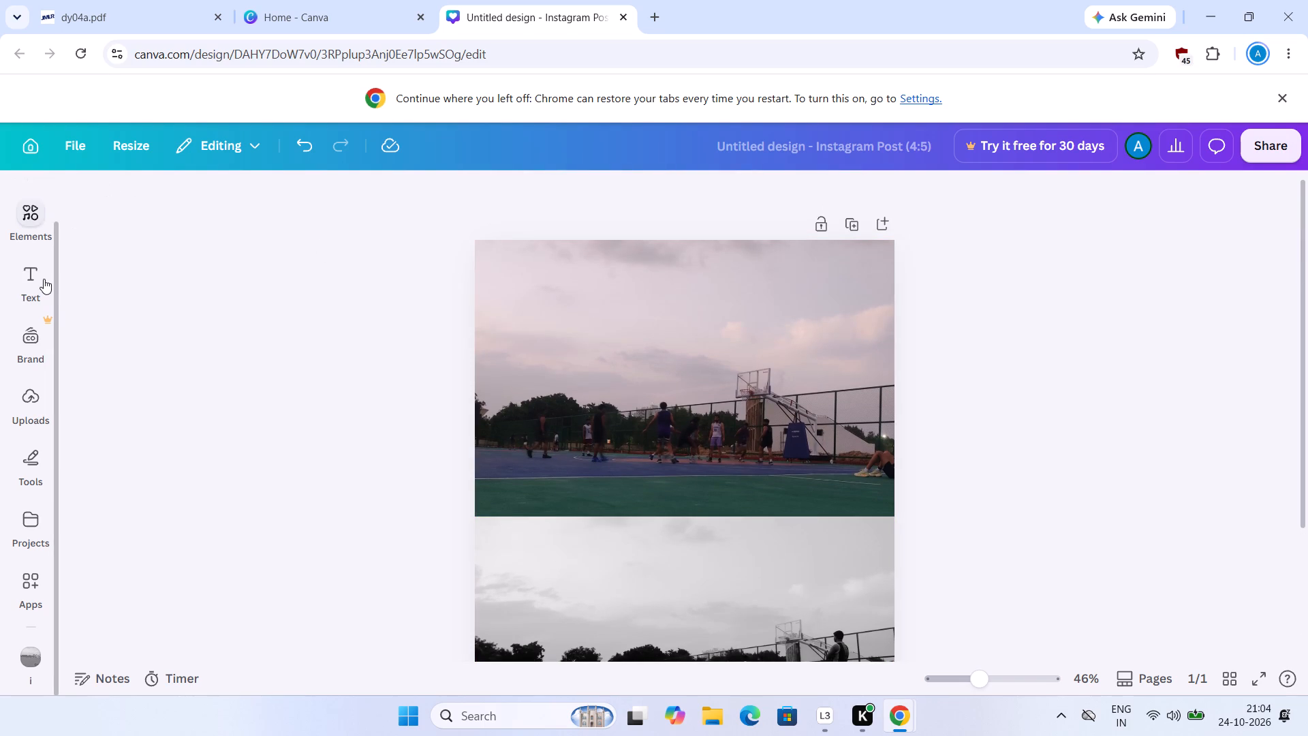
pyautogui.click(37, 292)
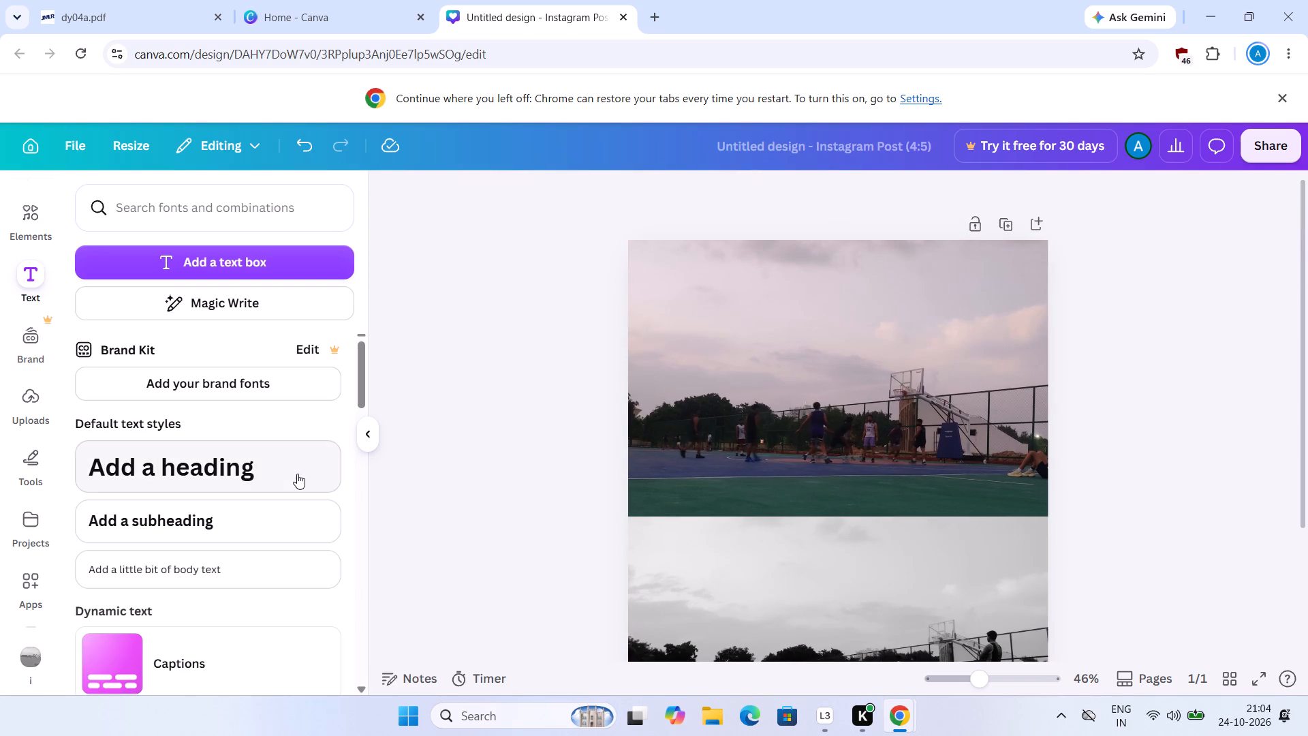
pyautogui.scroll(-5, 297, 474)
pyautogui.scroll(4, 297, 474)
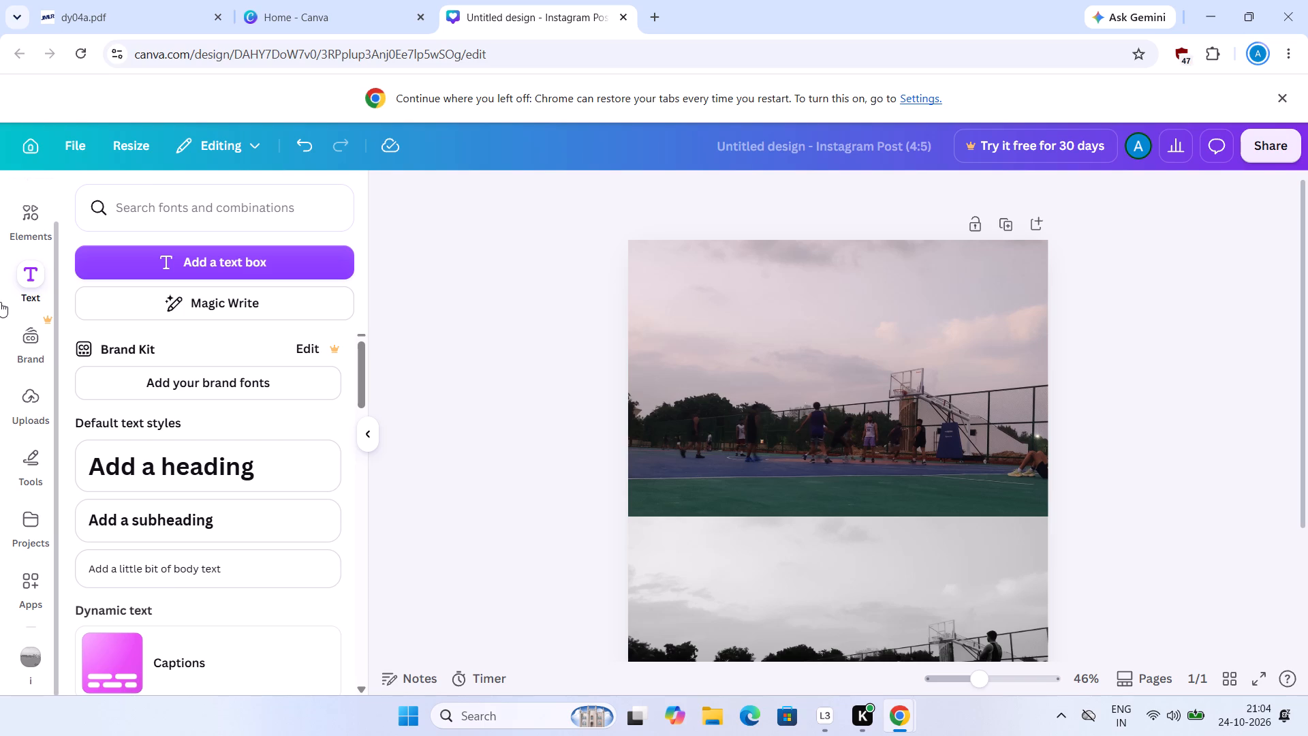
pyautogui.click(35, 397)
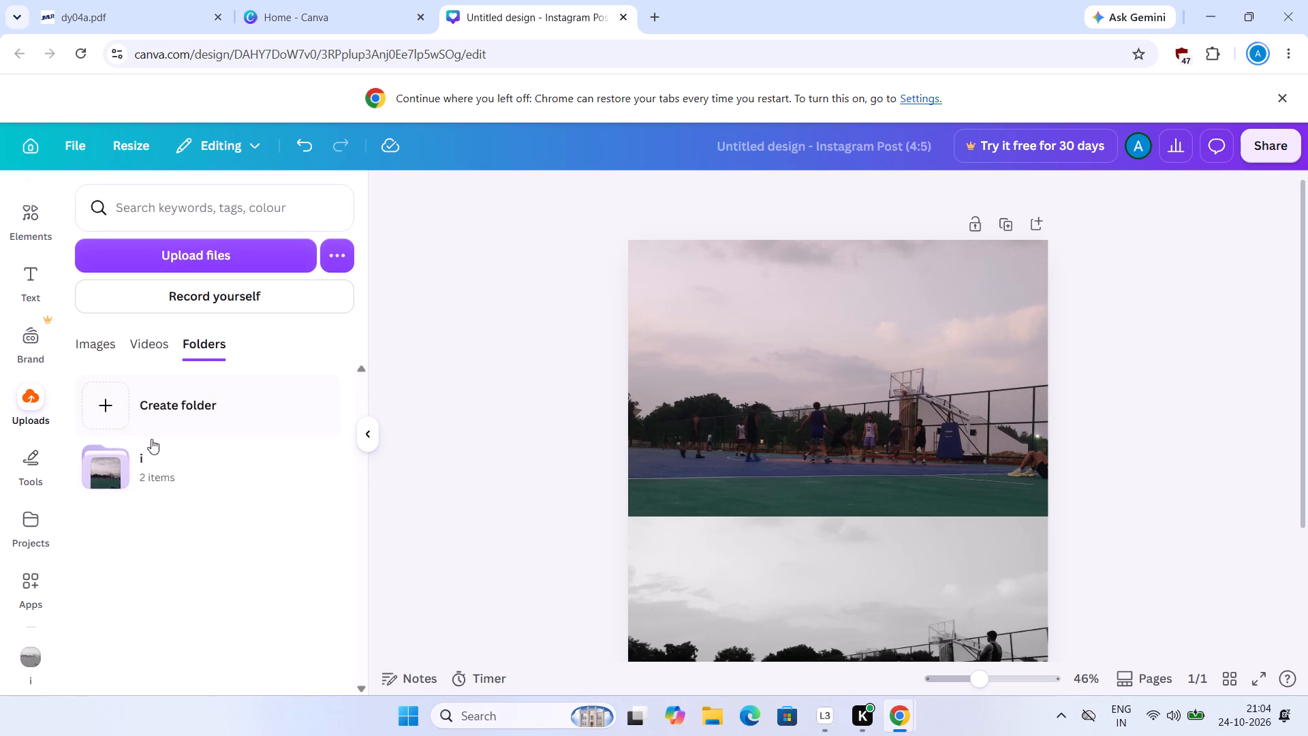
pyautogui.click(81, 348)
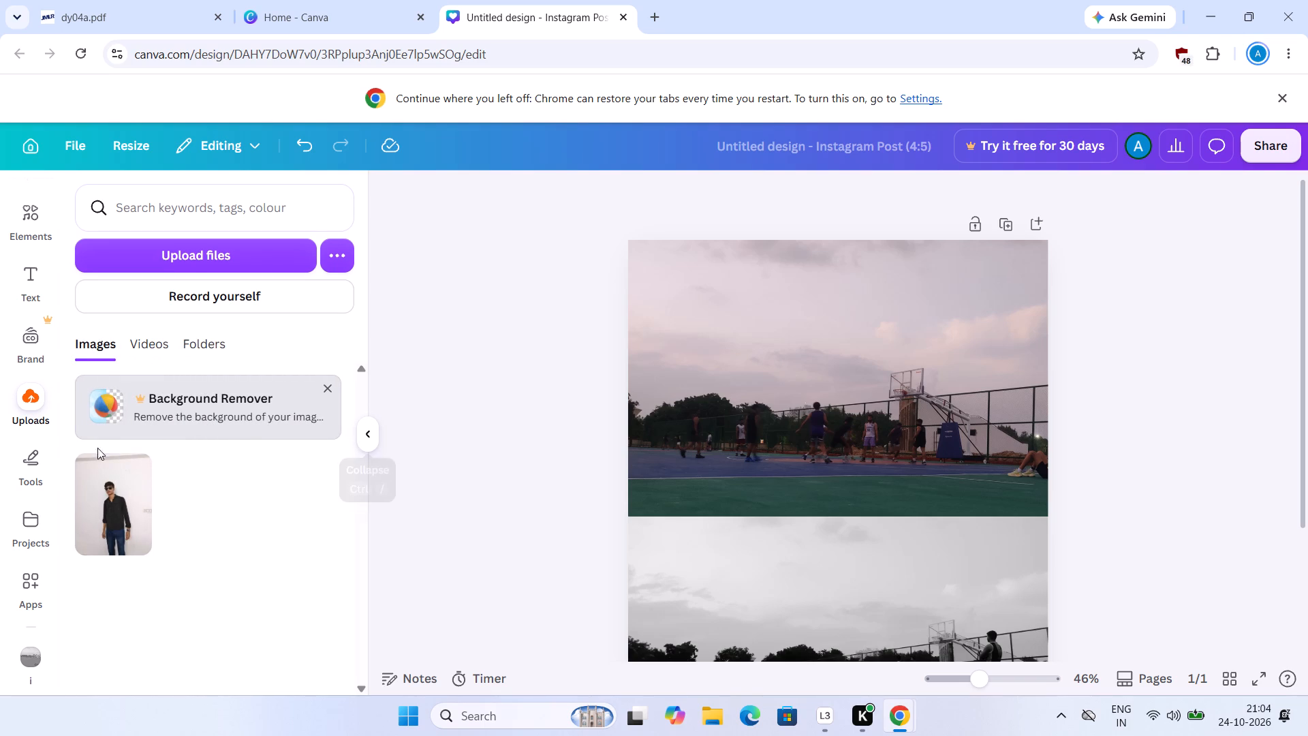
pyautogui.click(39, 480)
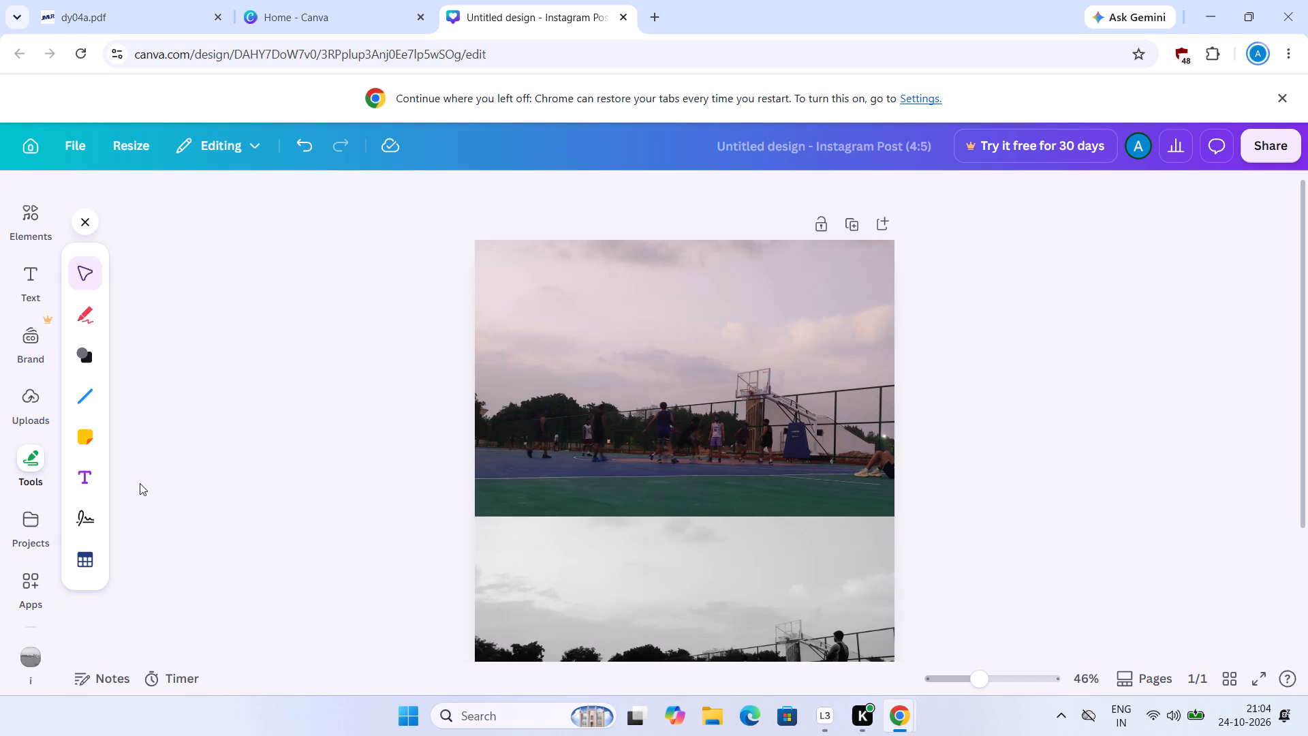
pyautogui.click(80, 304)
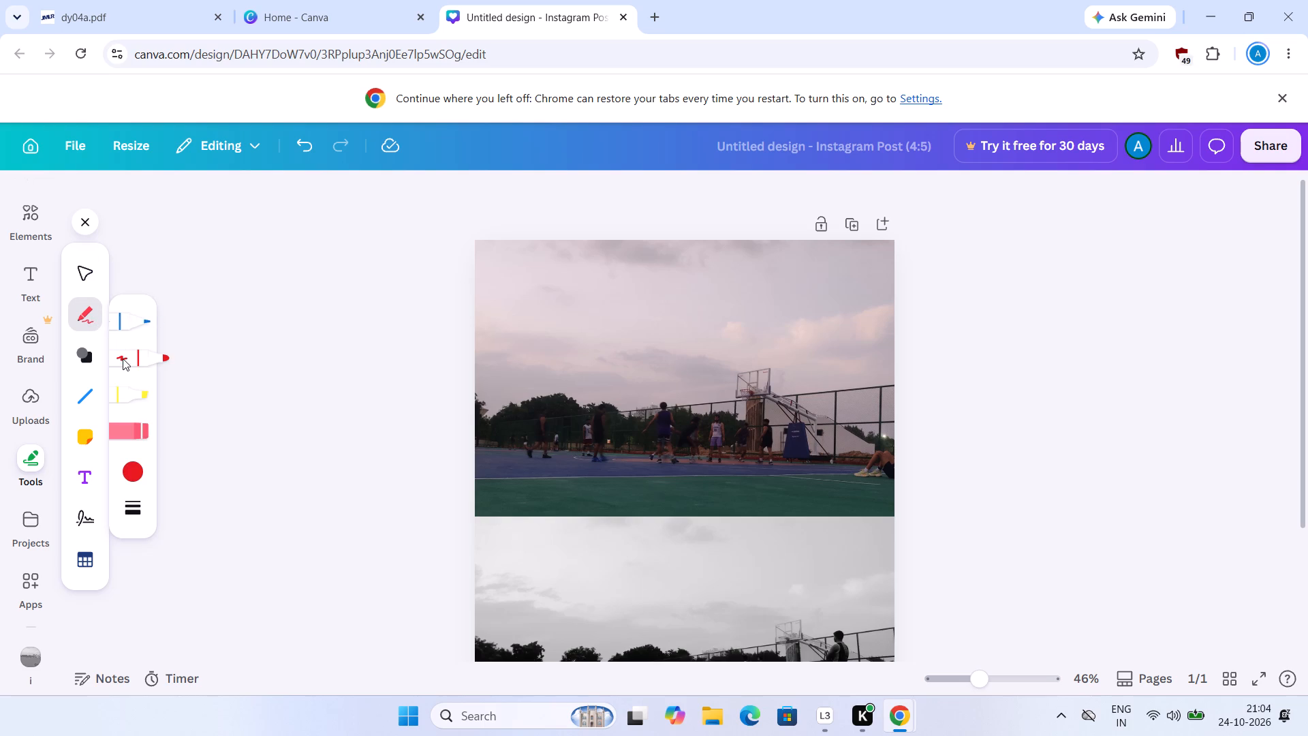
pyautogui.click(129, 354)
# Insert the saved AKS signature and place it over the sky near the page's top-right corner.
pyautogui.click(85, 516)
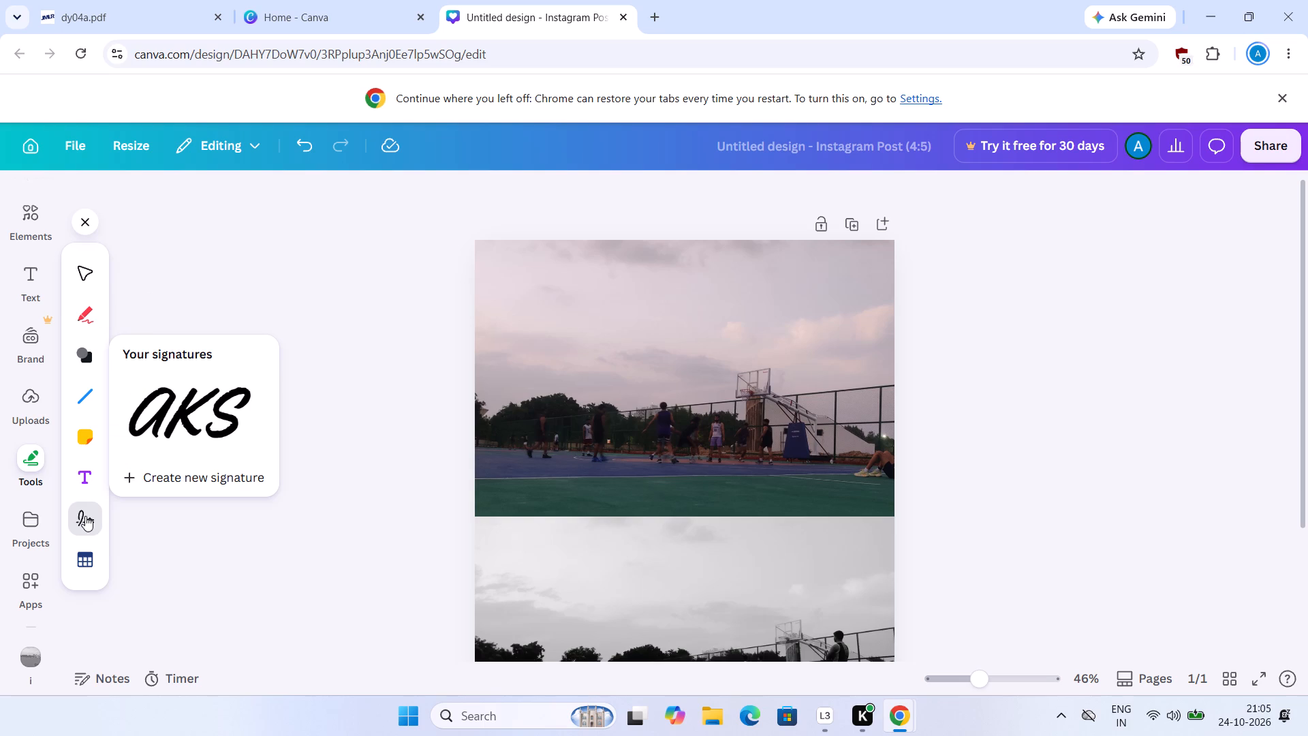
pyautogui.doubleClick(204, 412)
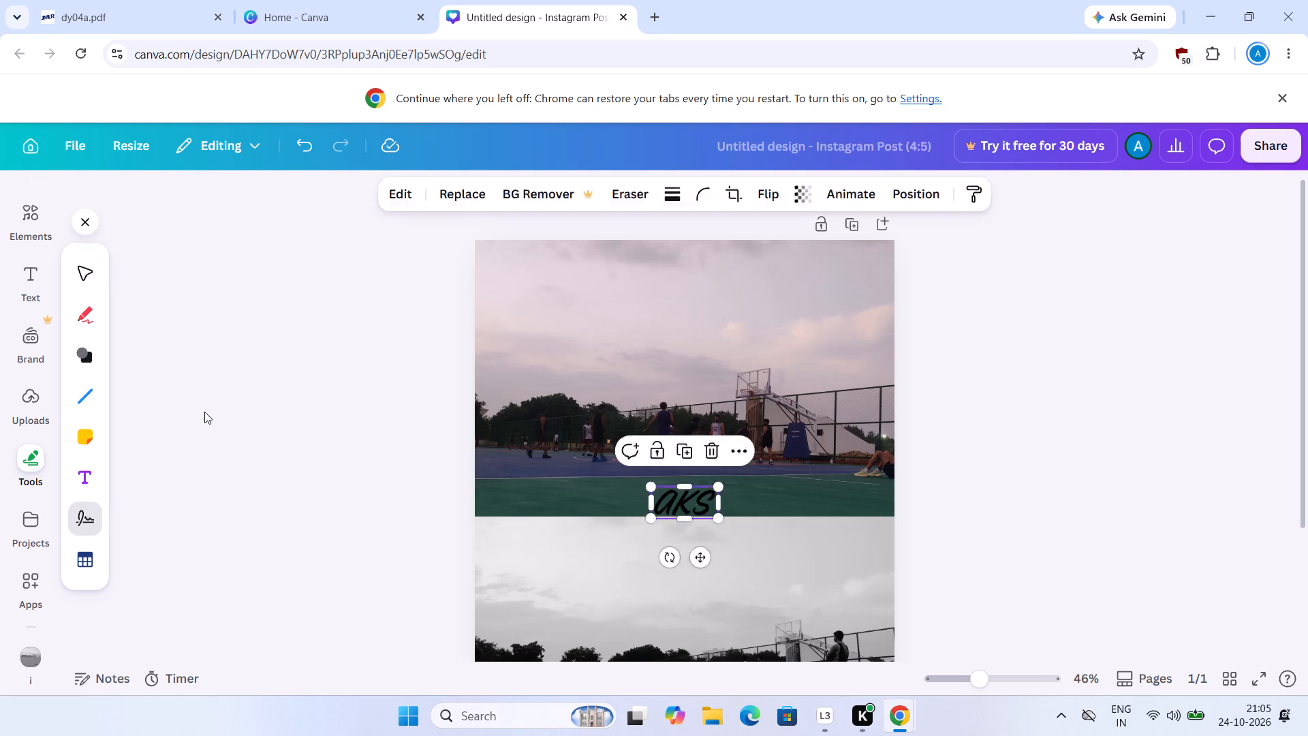
pyautogui.moveTo(692, 504); pyautogui.dragTo(848, 273)
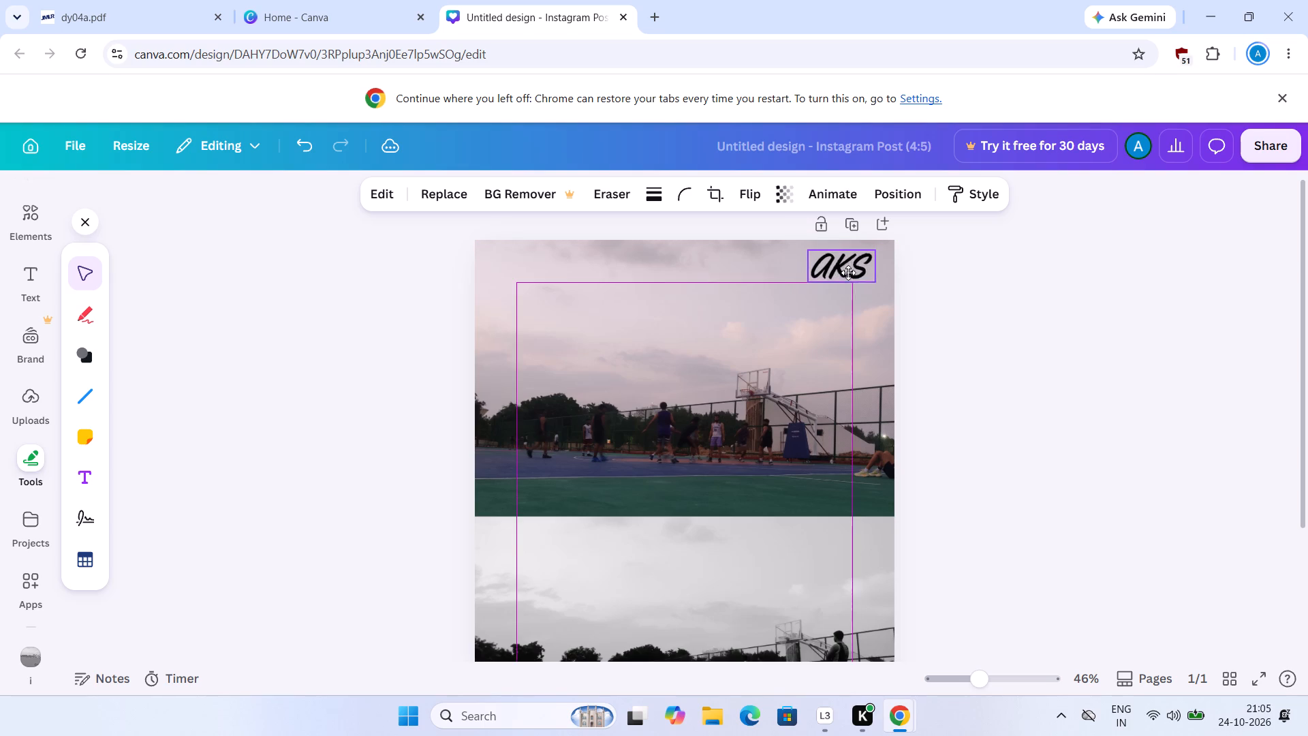
pyautogui.moveTo(848, 273); pyautogui.dragTo(854, 271)
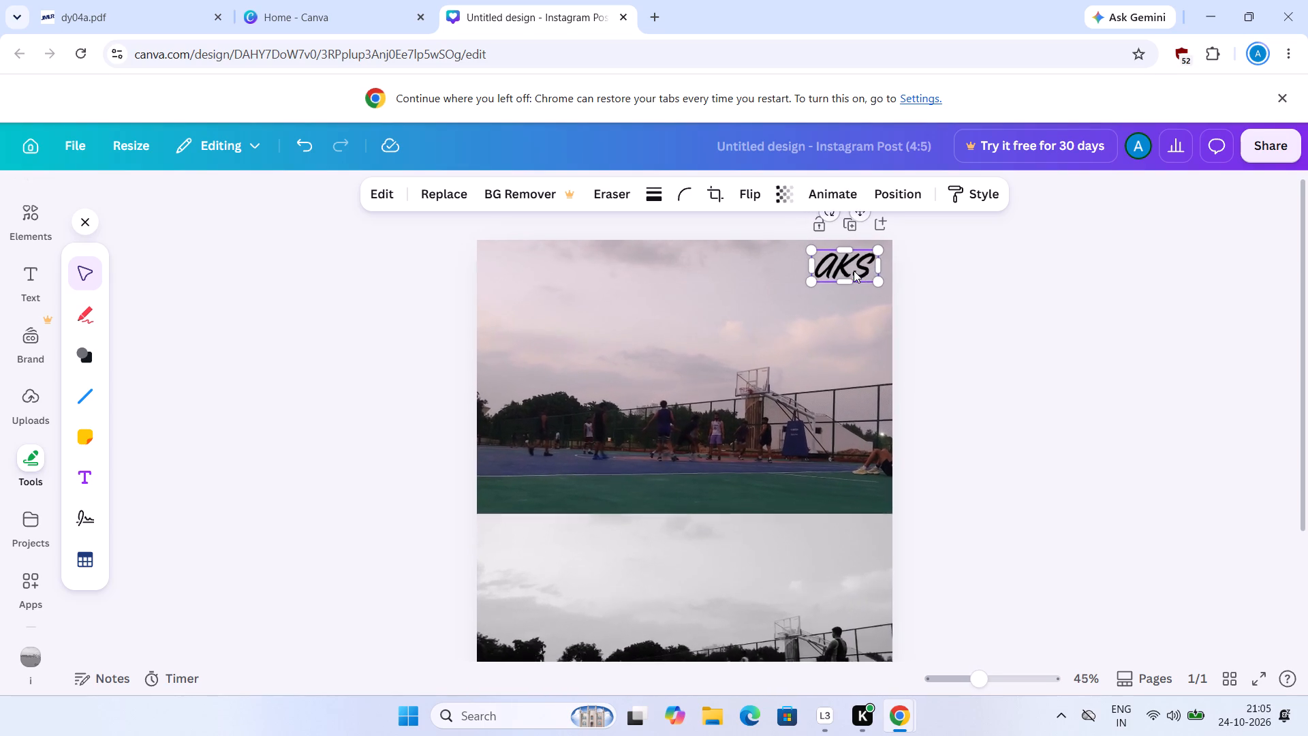
# Shrink the AKS signature to about 118 by 56 and move it closer to the page's right edge.
pyautogui.moveTo(887, 286); pyautogui.dragTo(886, 280)
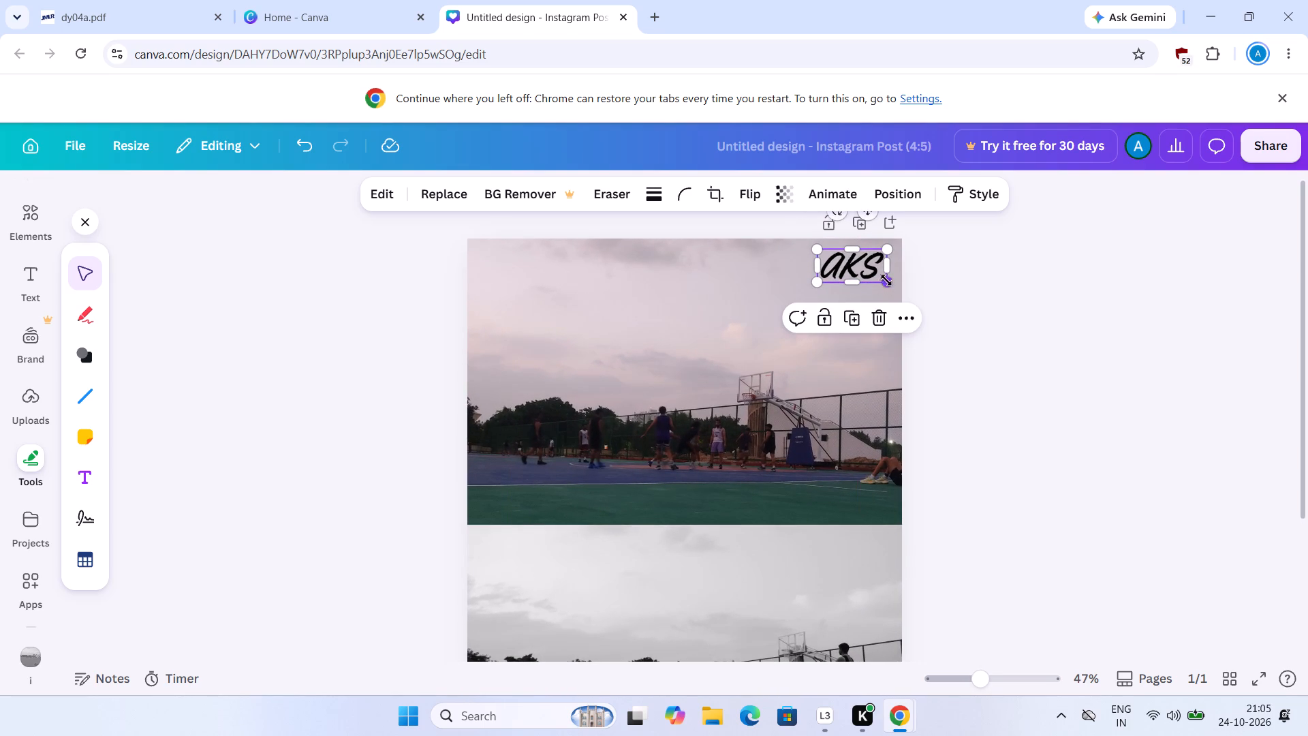
pyautogui.moveTo(886, 280); pyautogui.dragTo(866, 271)
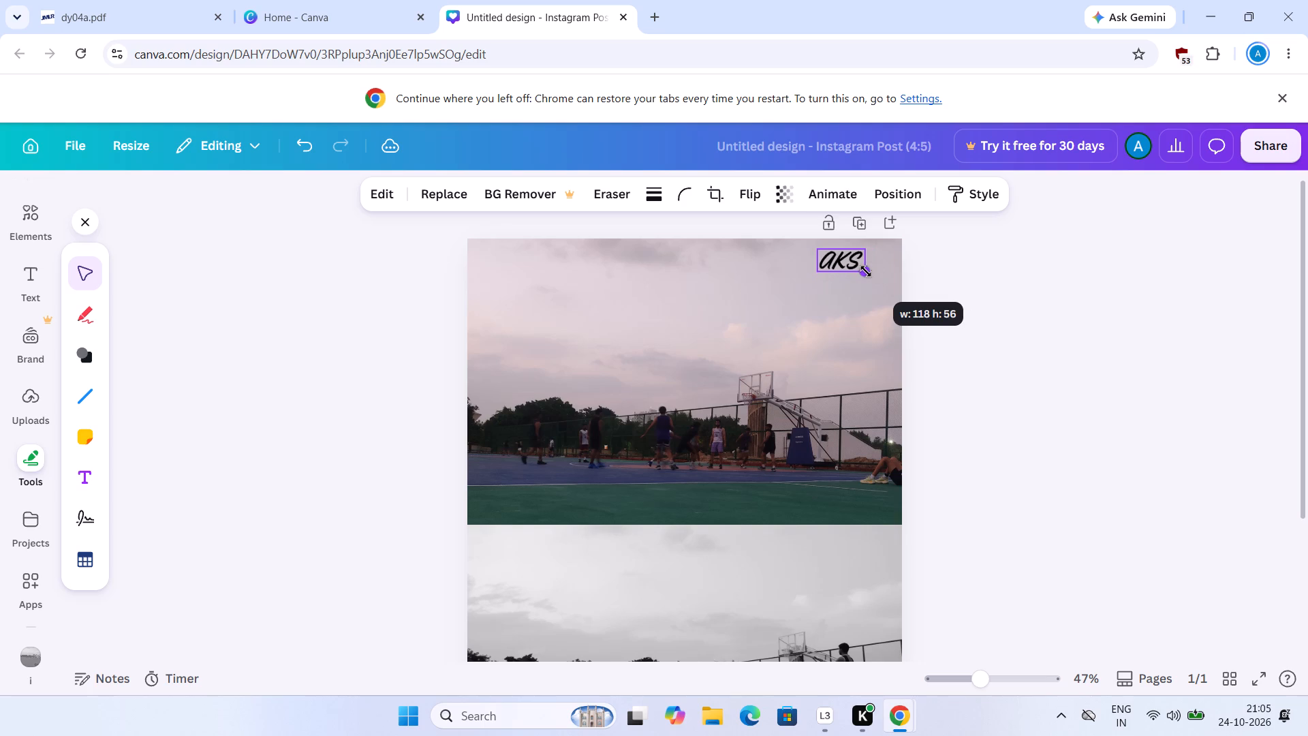
pyautogui.moveTo(866, 271); pyautogui.dragTo(867, 271)
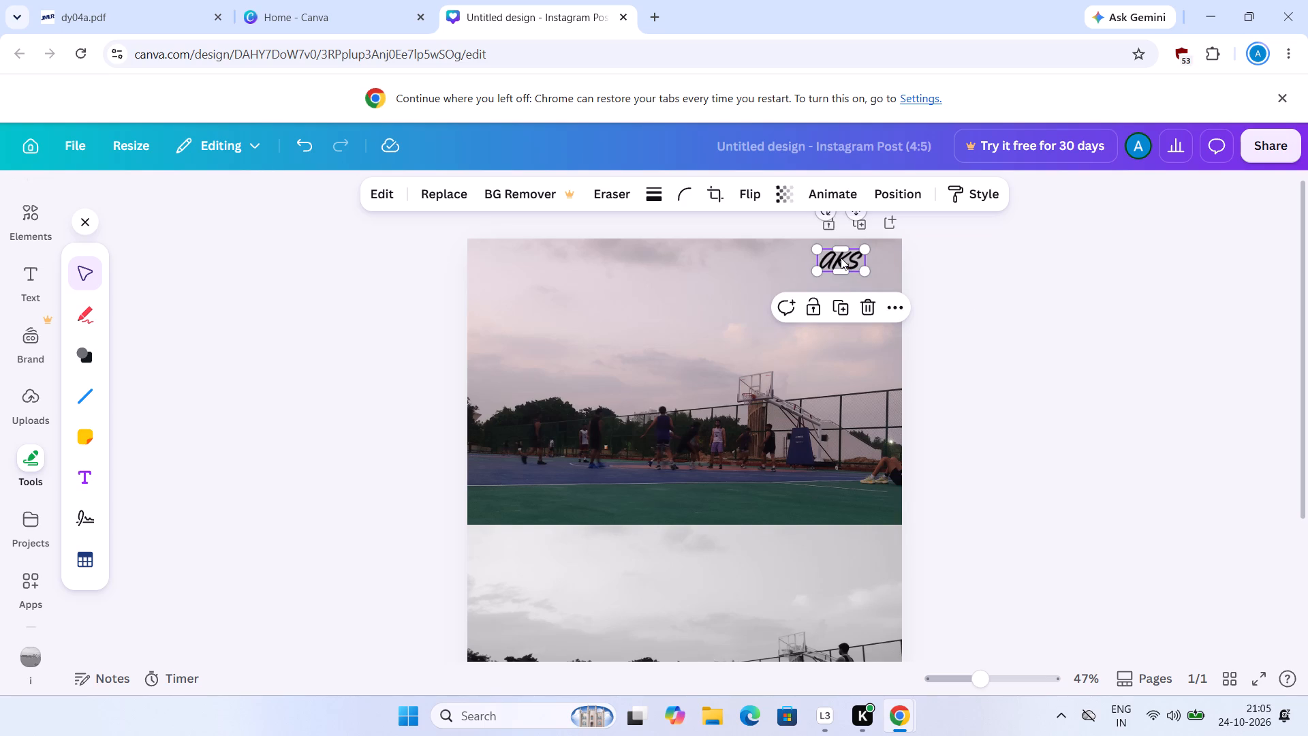
pyautogui.moveTo(843, 258); pyautogui.dragTo(845, 258)
pyautogui.moveTo(845, 258); pyautogui.dragTo(870, 264)
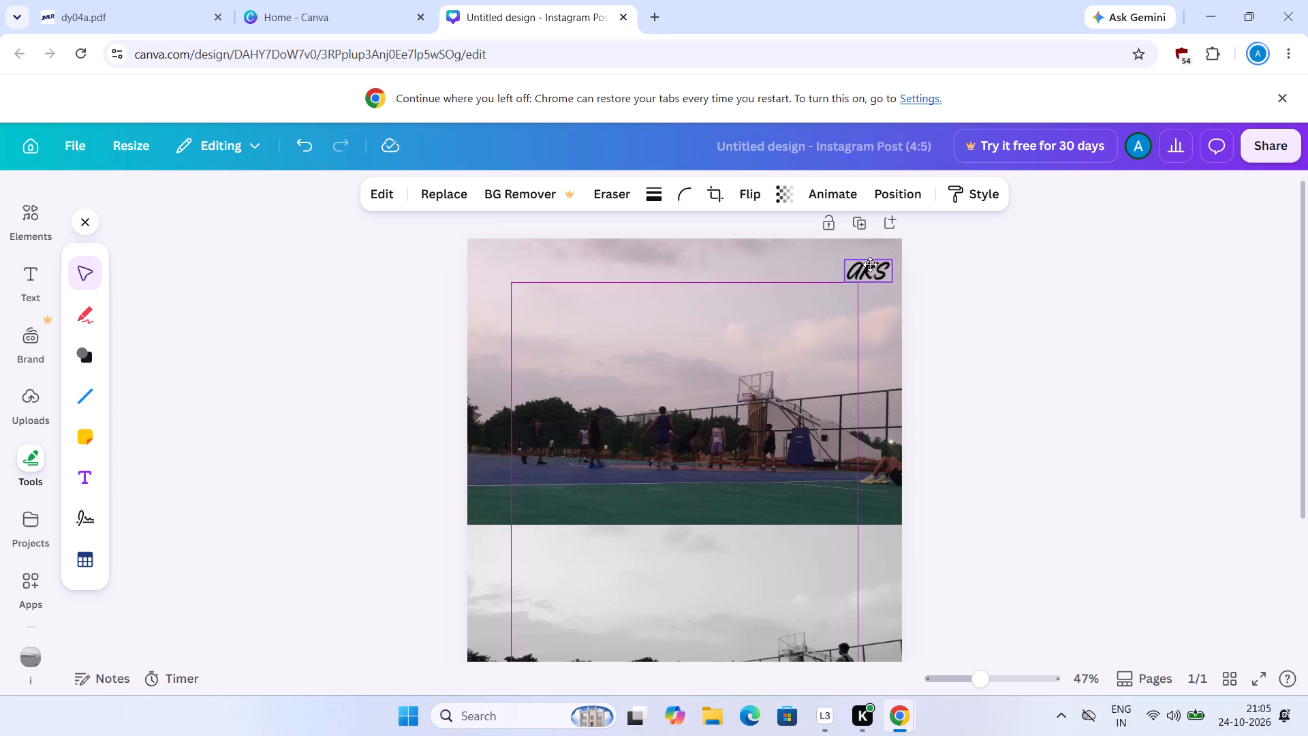
pyautogui.moveTo(870, 264); pyautogui.dragTo(867, 261)
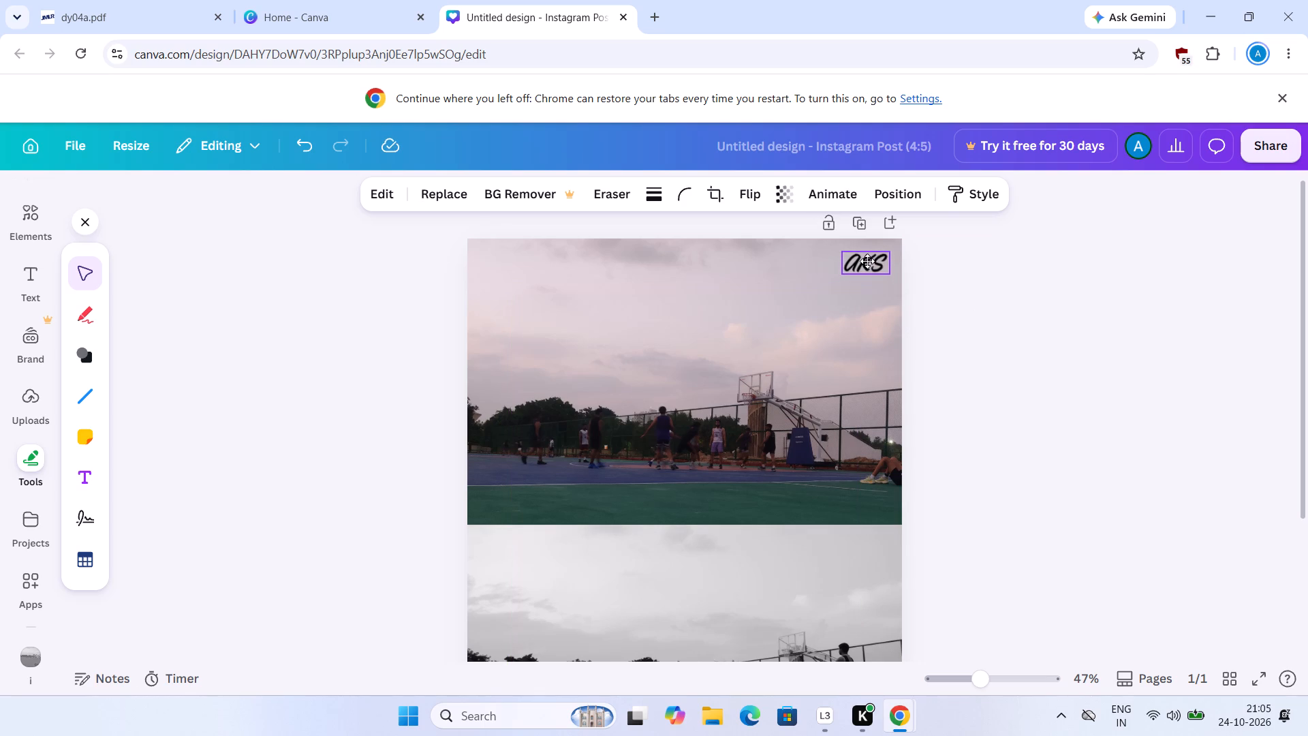
pyautogui.moveTo(867, 261); pyautogui.dragTo(867, 263)
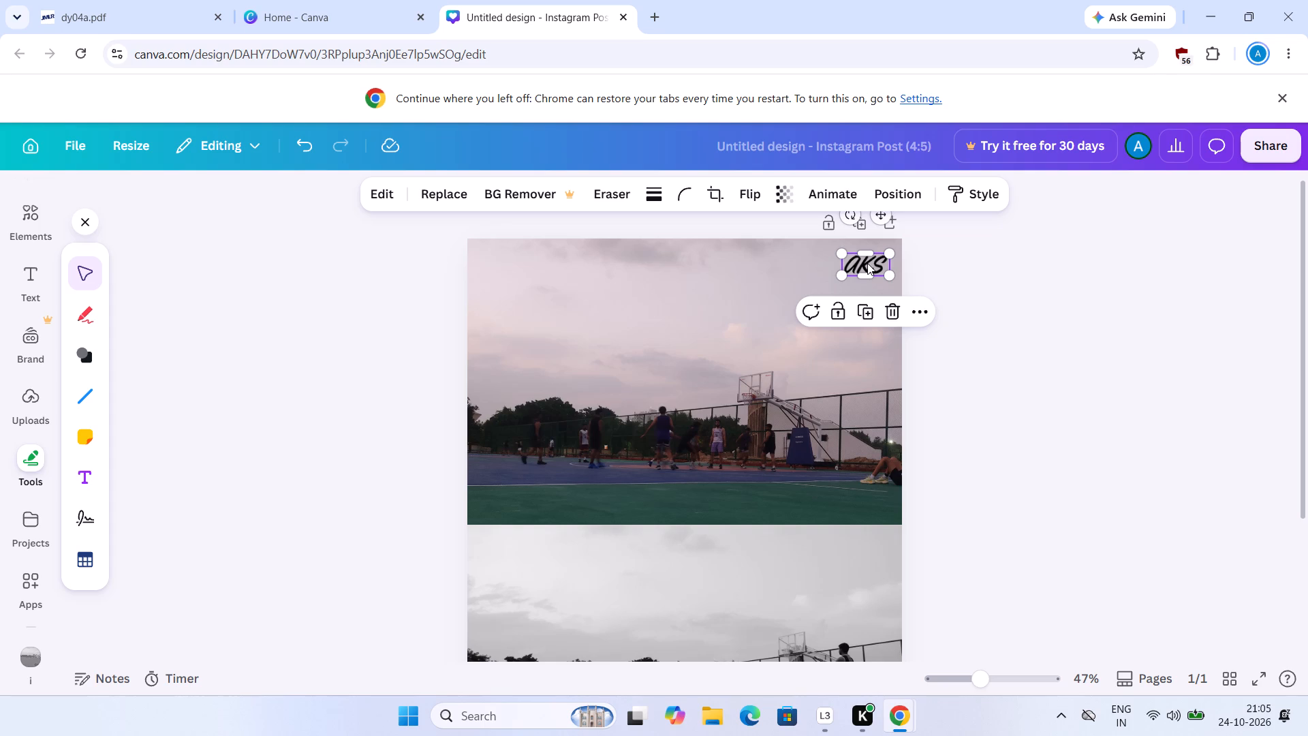
# Examine the whole page with the AKS signature over the two stacked court photos.
pyautogui.click(824, 380)
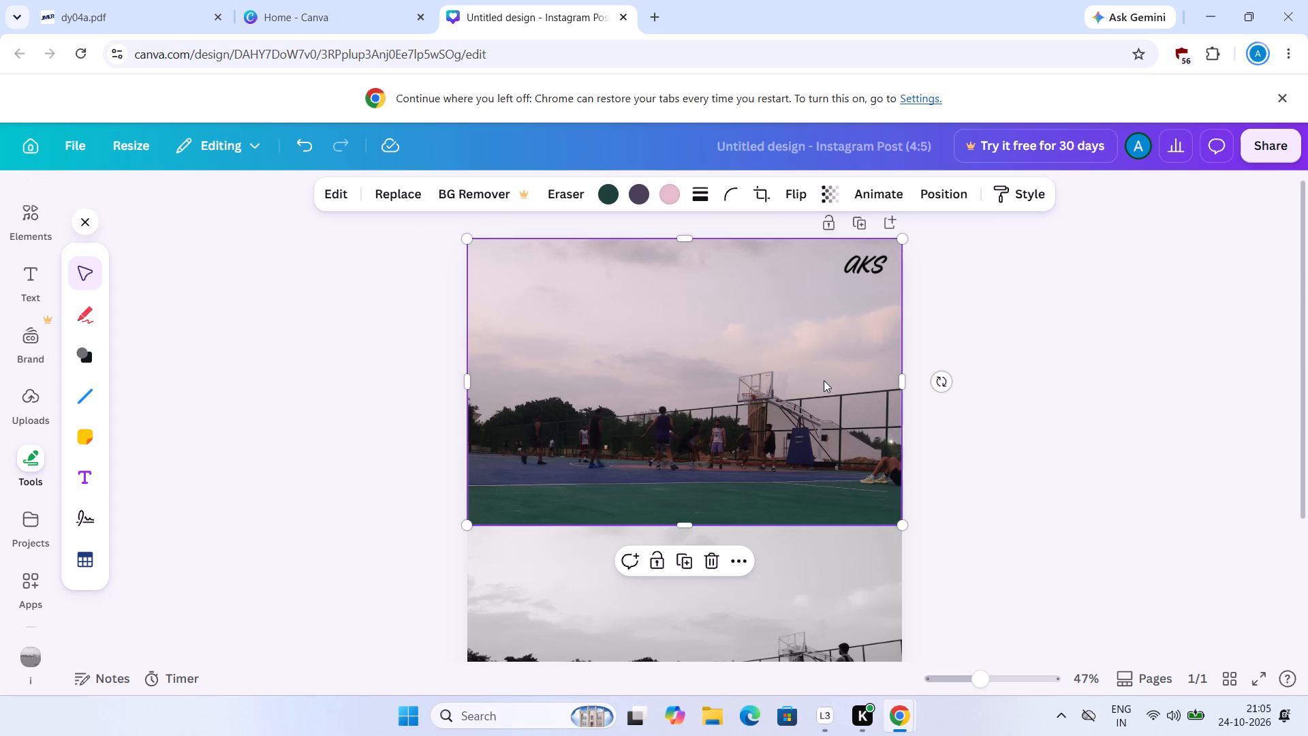
pyautogui.scroll(-3, 824, 380)
pyautogui.scroll(5, 824, 380)
pyautogui.scroll(-6, 824, 380)
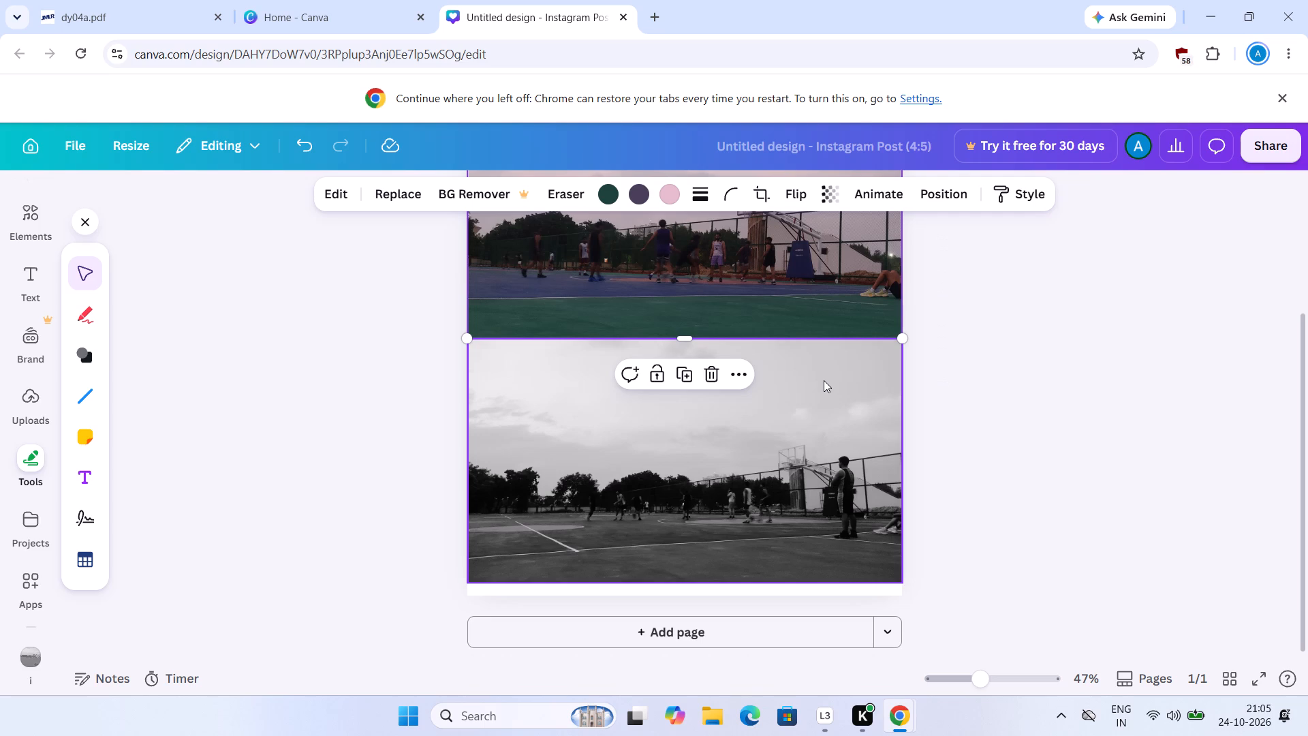
pyautogui.scroll(-2, 824, 380)
pyautogui.scroll(3, 824, 380)
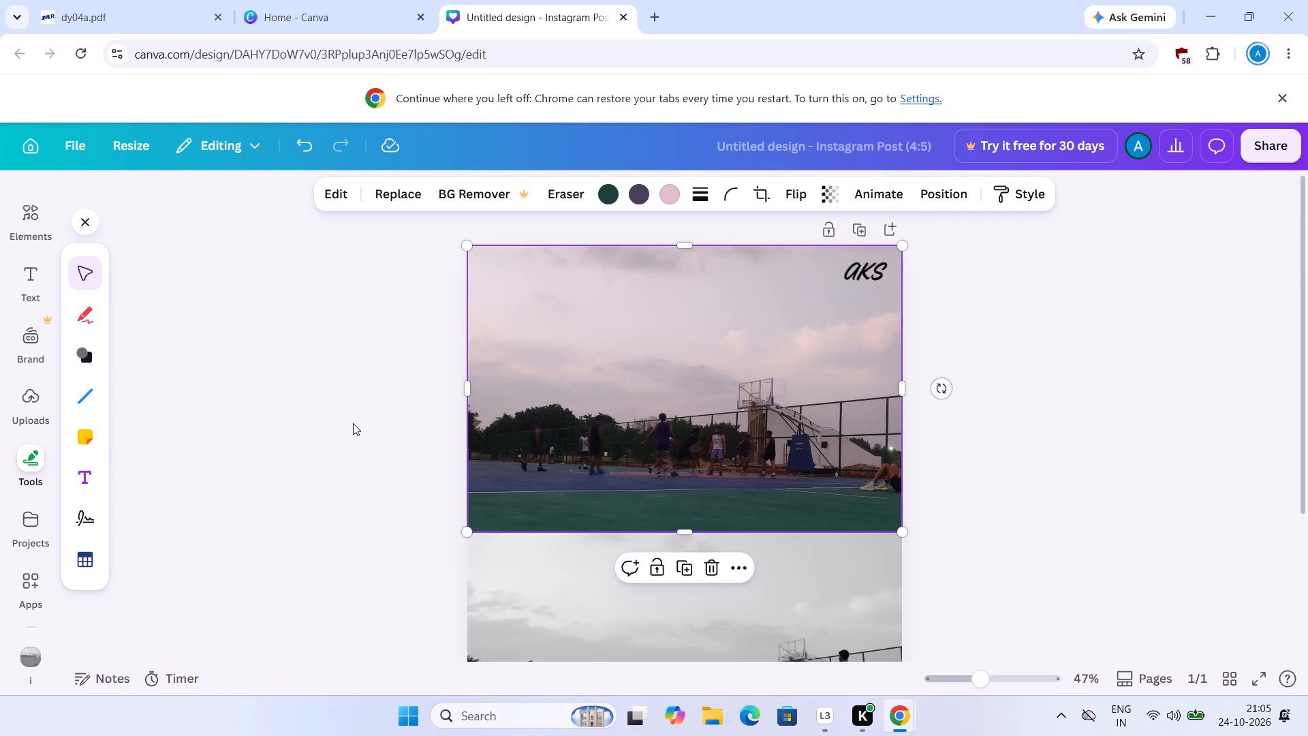
pyautogui.click(353, 423)
pyautogui.click(91, 468)
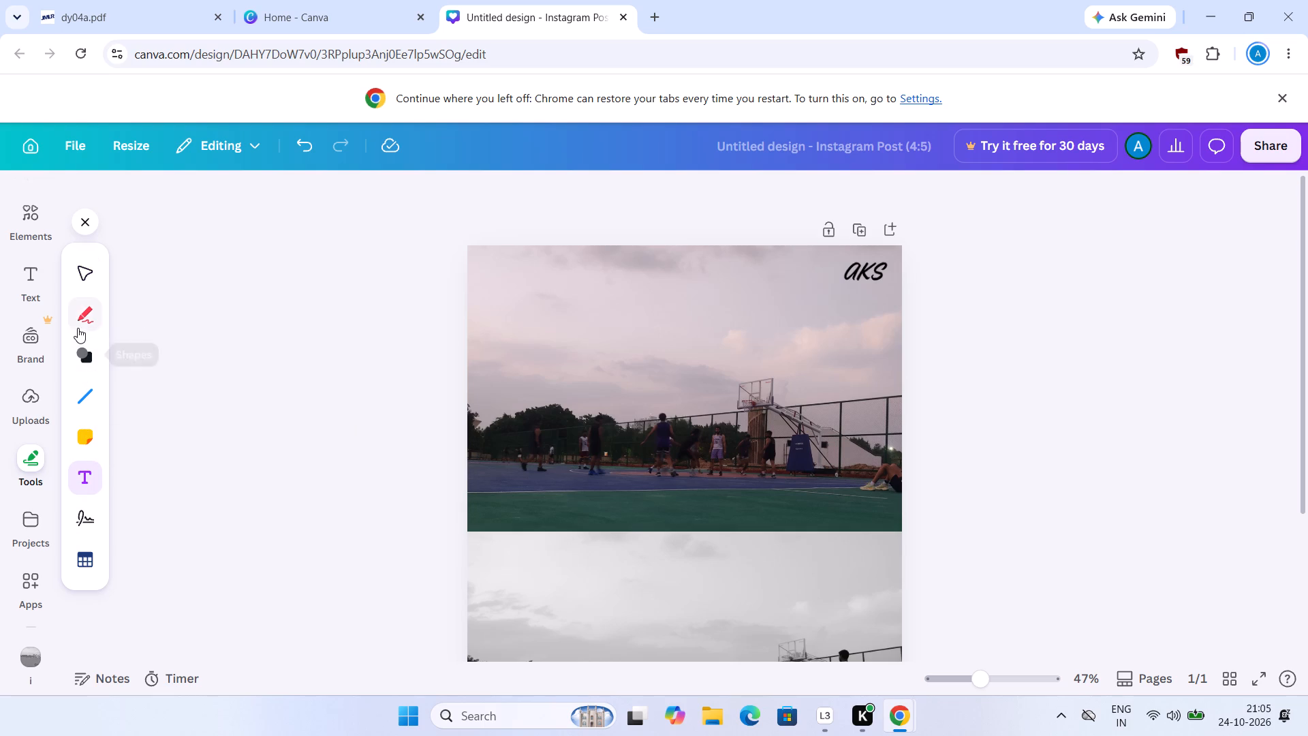
# Add the 17.9 s road video of the person in the Wilderness shirt from your projects to the page.
pyautogui.click(29, 535)
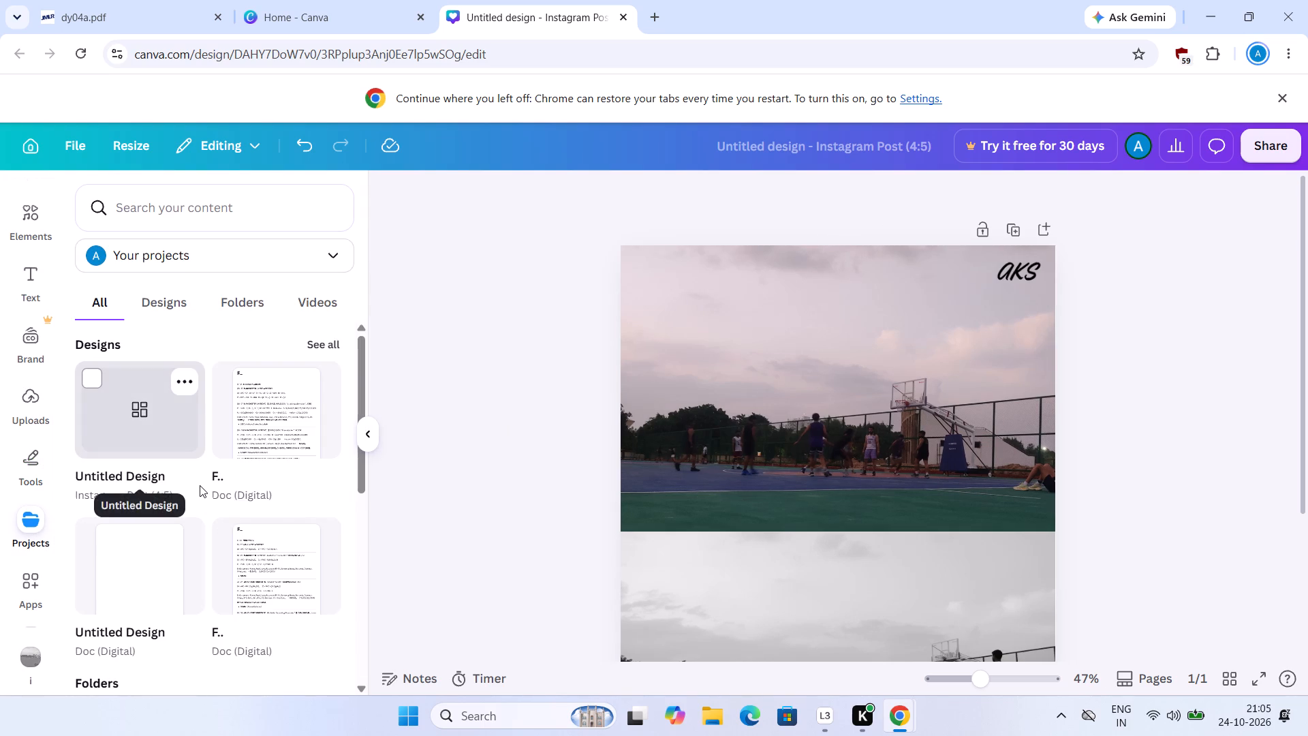
pyautogui.scroll(-6, 252, 474)
pyautogui.scroll(1, 252, 474)
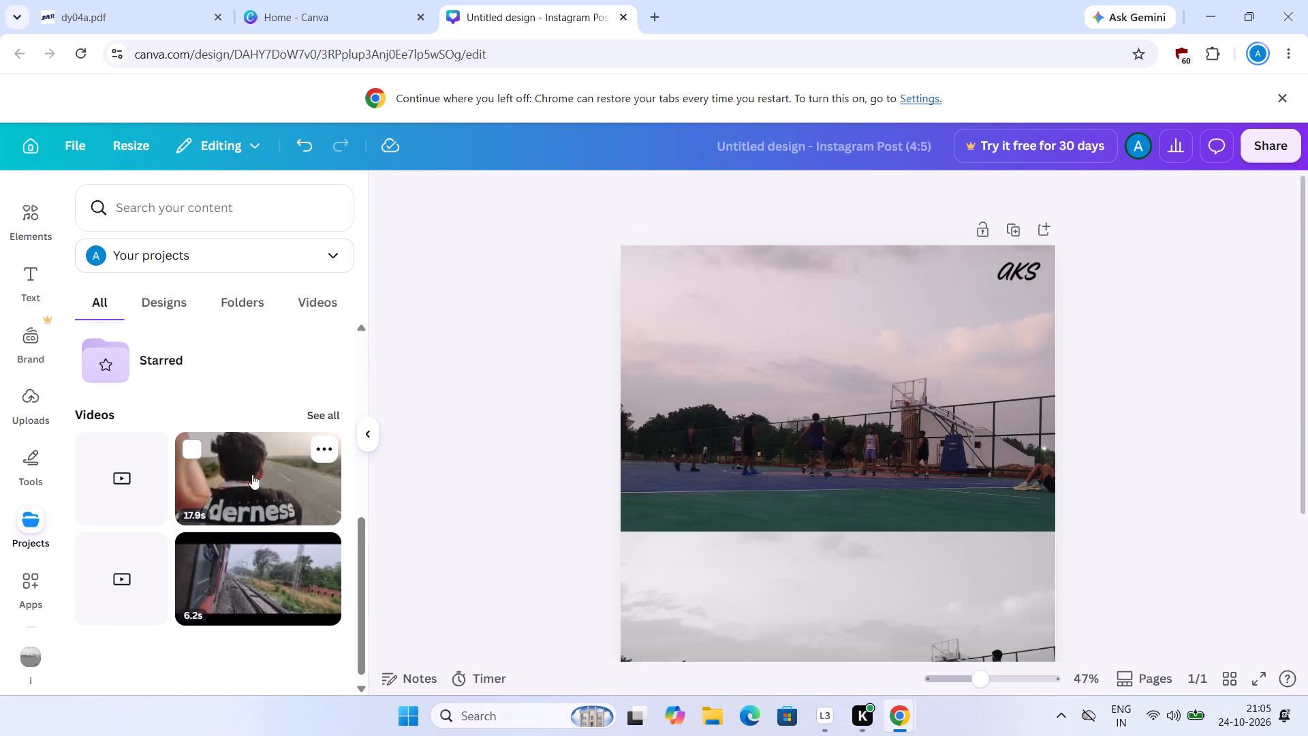
pyautogui.scroll(1, 252, 474)
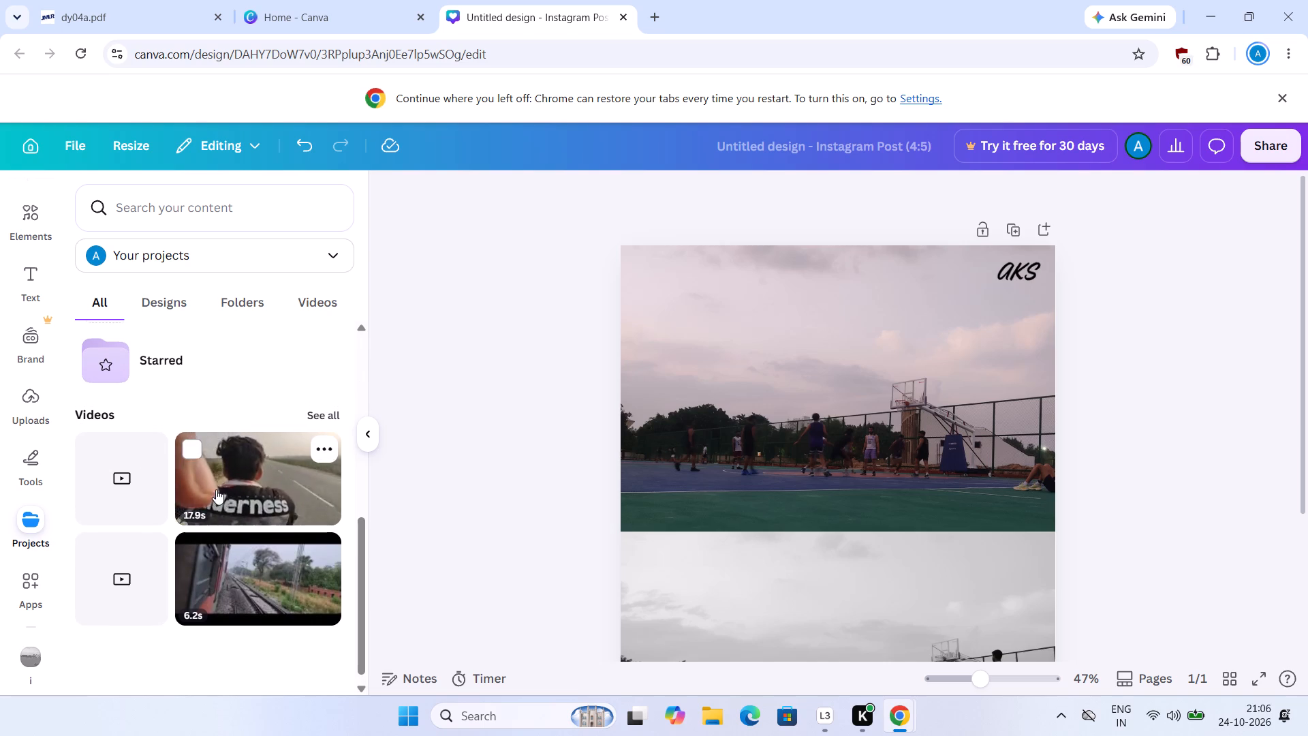
pyautogui.doubleClick(219, 493)
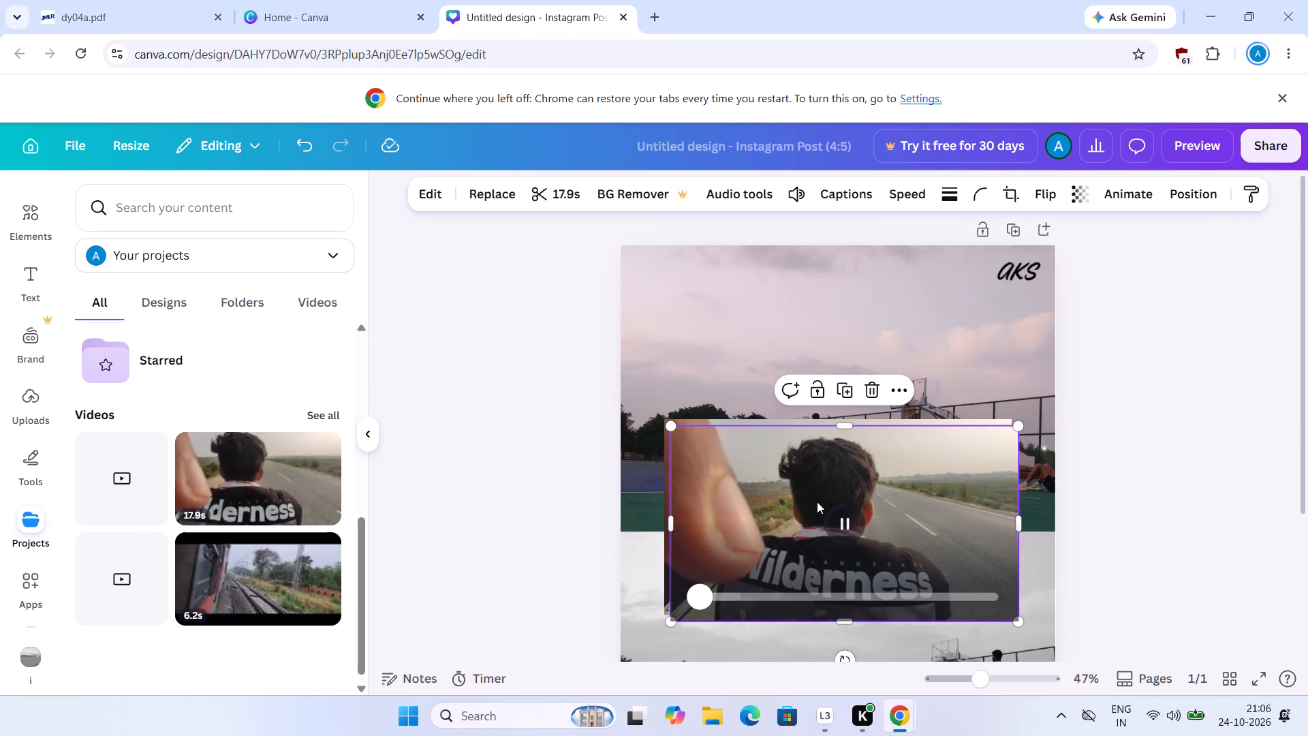
# Delete the front copy of the two overlapping road videos on the page.
pyautogui.click(362, 433)
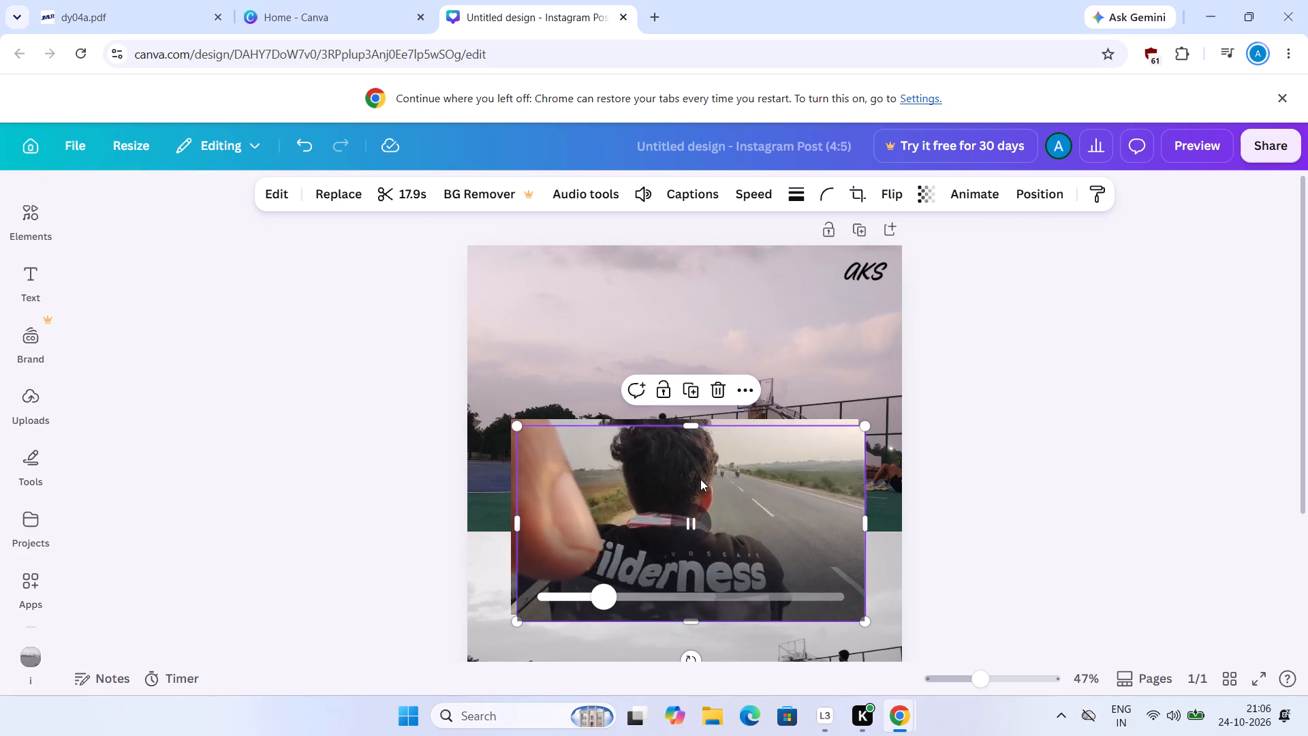
pyautogui.click(719, 397)
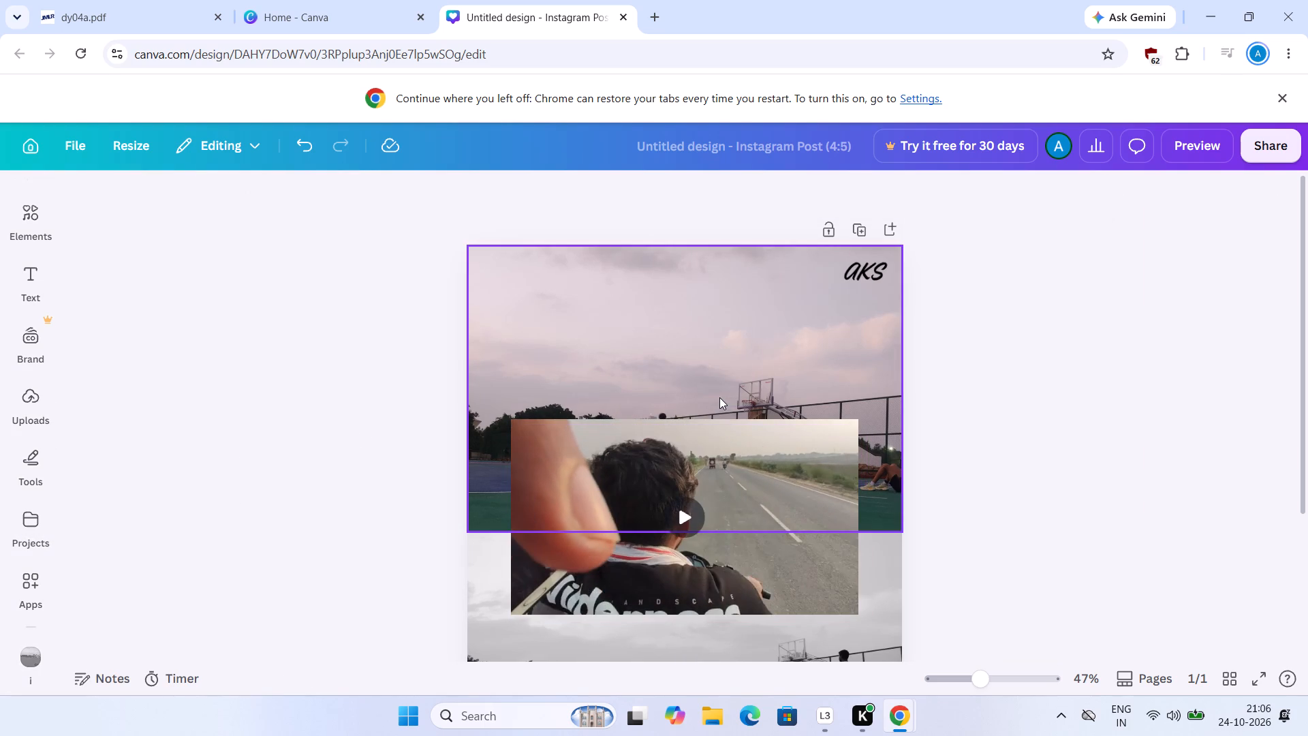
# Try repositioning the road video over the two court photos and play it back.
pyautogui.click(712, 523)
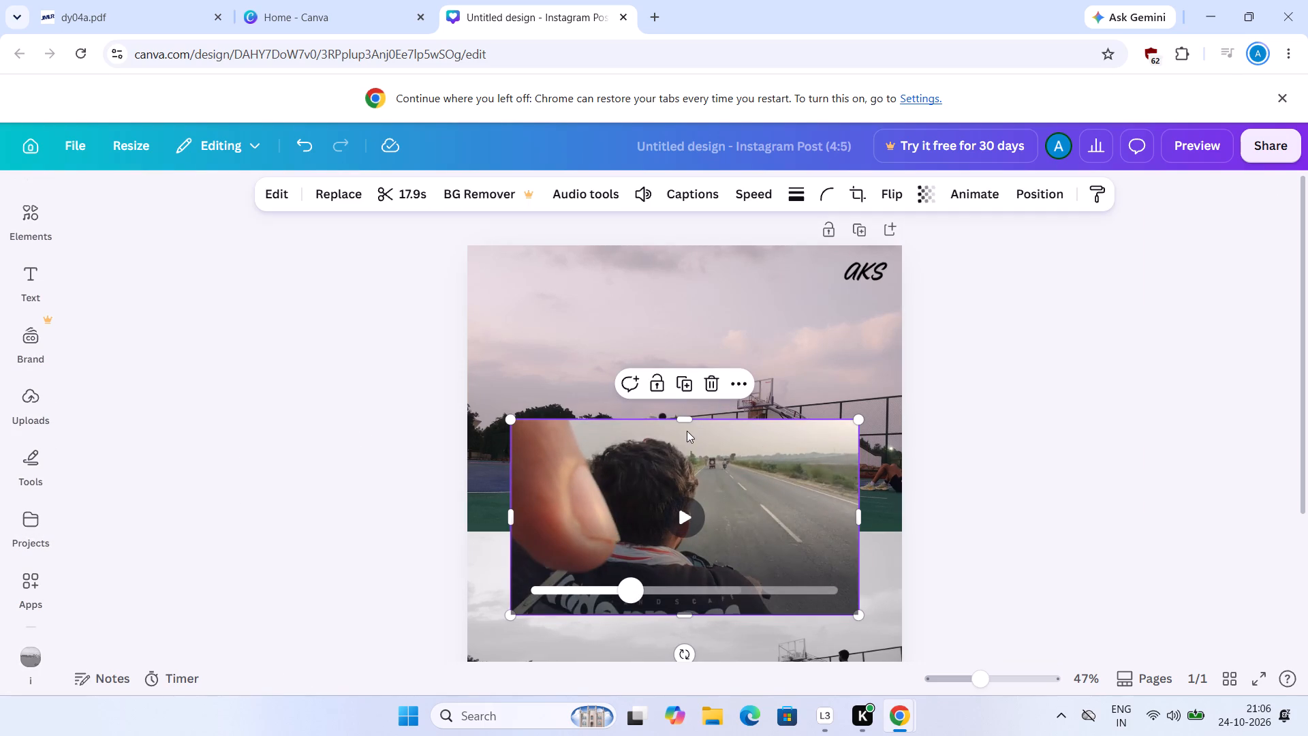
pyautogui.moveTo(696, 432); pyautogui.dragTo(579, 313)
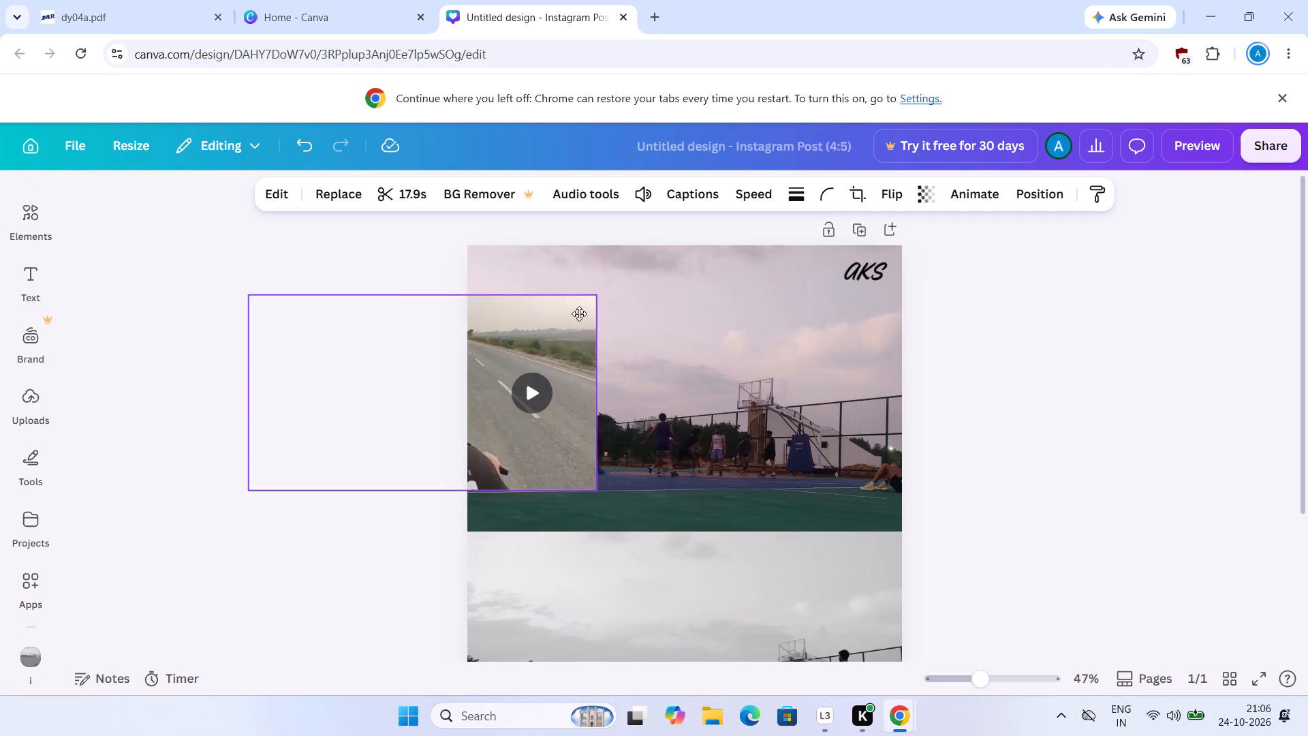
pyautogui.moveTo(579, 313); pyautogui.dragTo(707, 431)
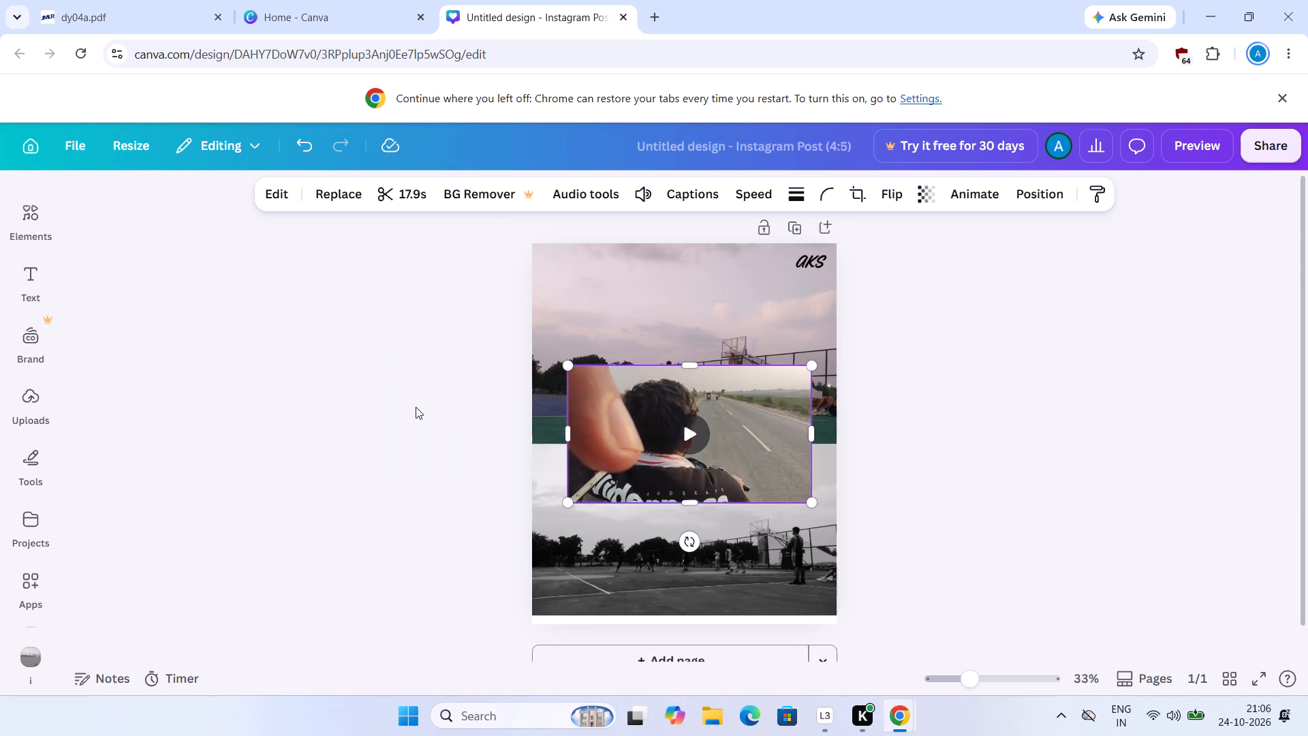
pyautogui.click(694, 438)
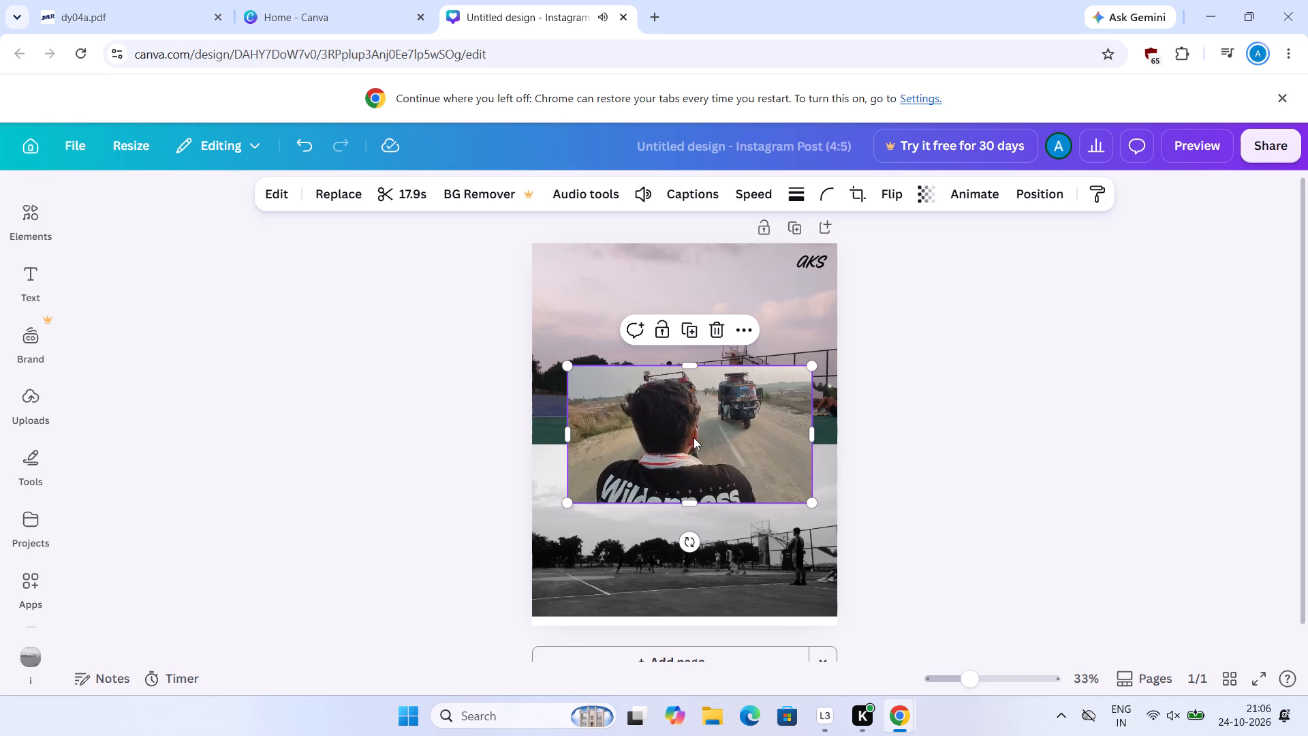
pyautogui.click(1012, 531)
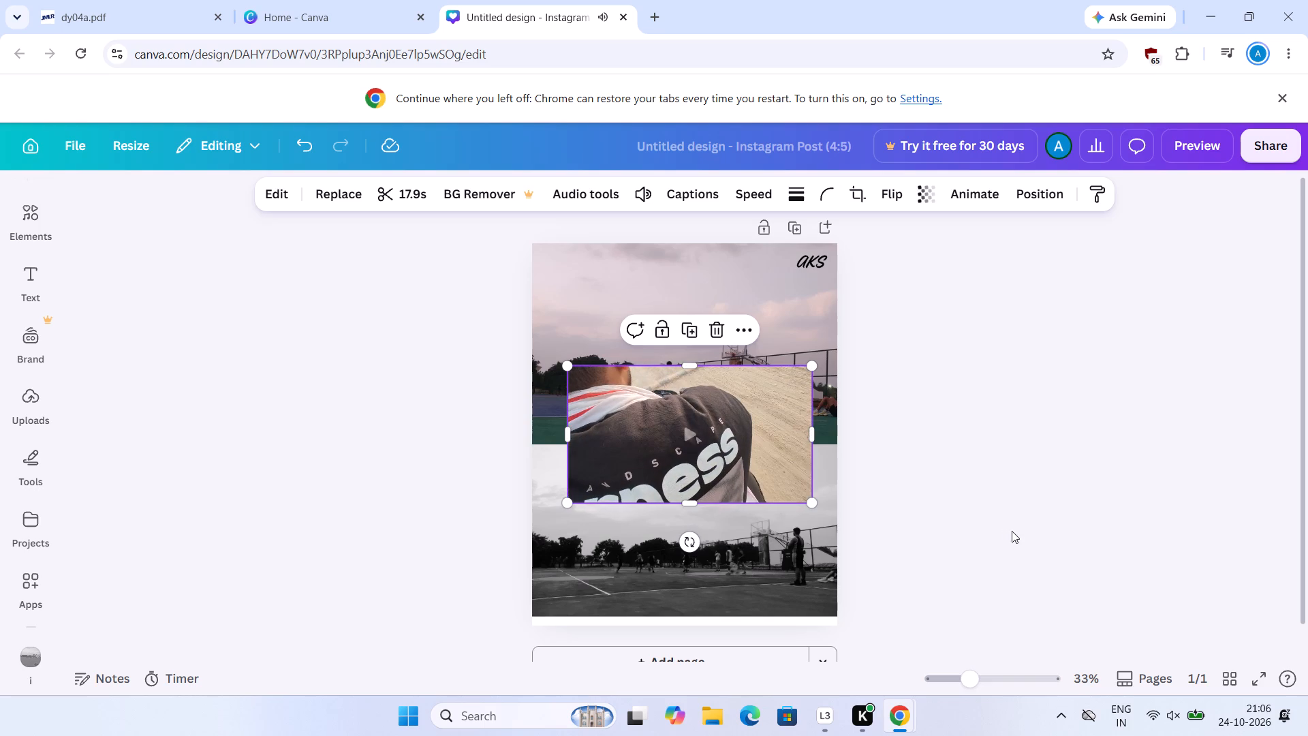
# Reposition the road video so it is centred horizontally and overlaps the seam between the coloured and black-and-white court photos.
pyautogui.click(702, 346)
pyautogui.click(767, 397)
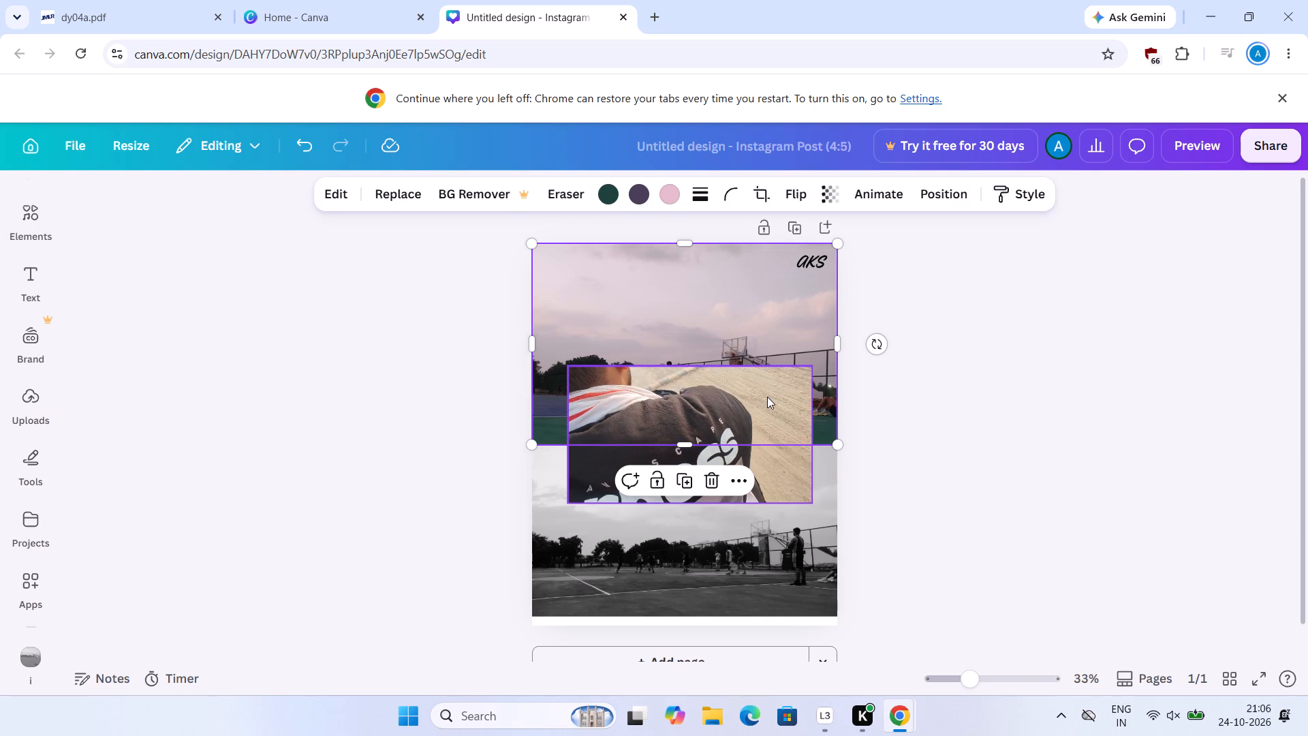
pyautogui.click(800, 573)
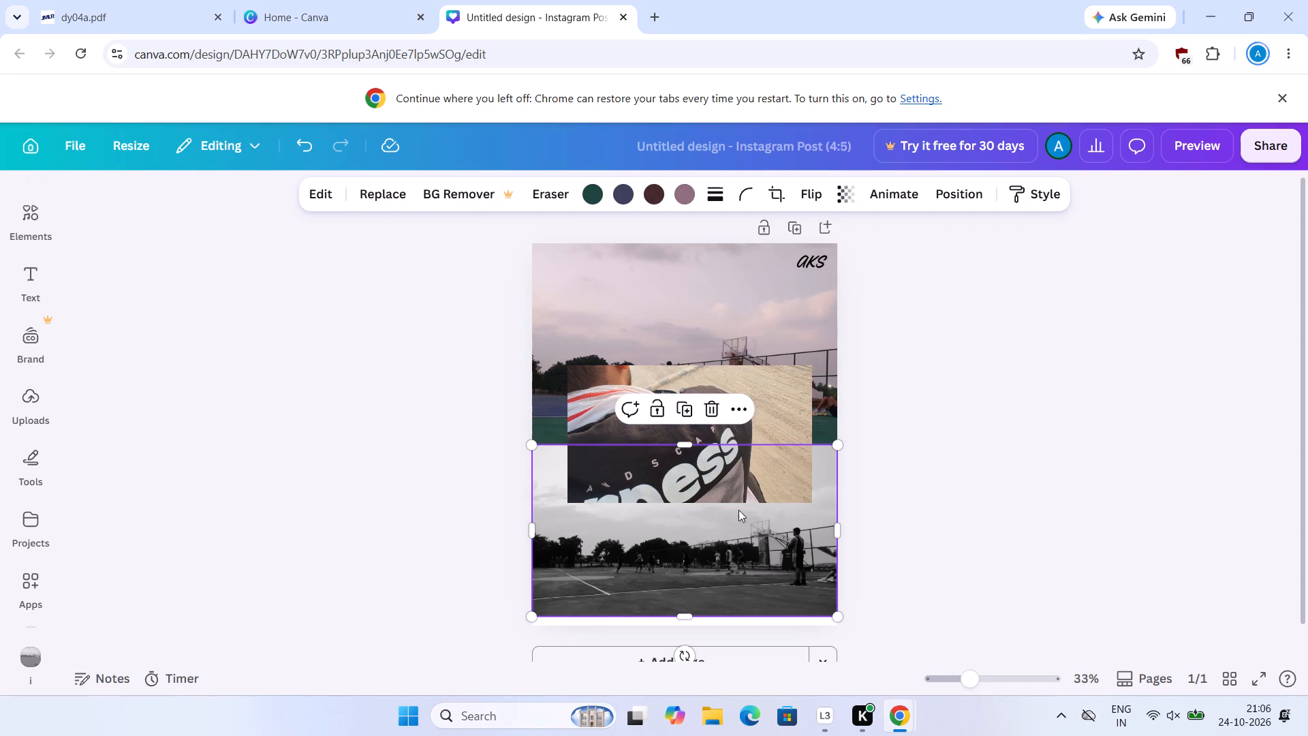
pyautogui.click(722, 465)
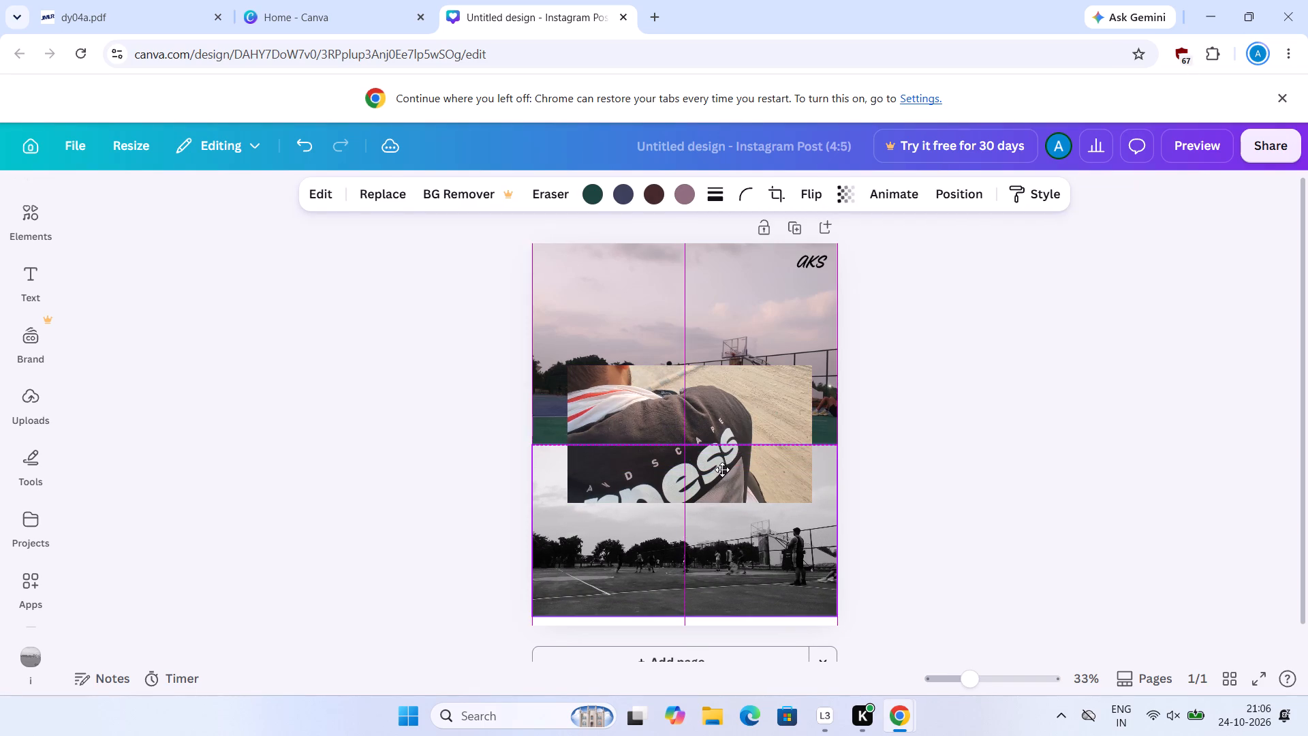
pyautogui.moveTo(760, 416); pyautogui.dragTo(752, 476)
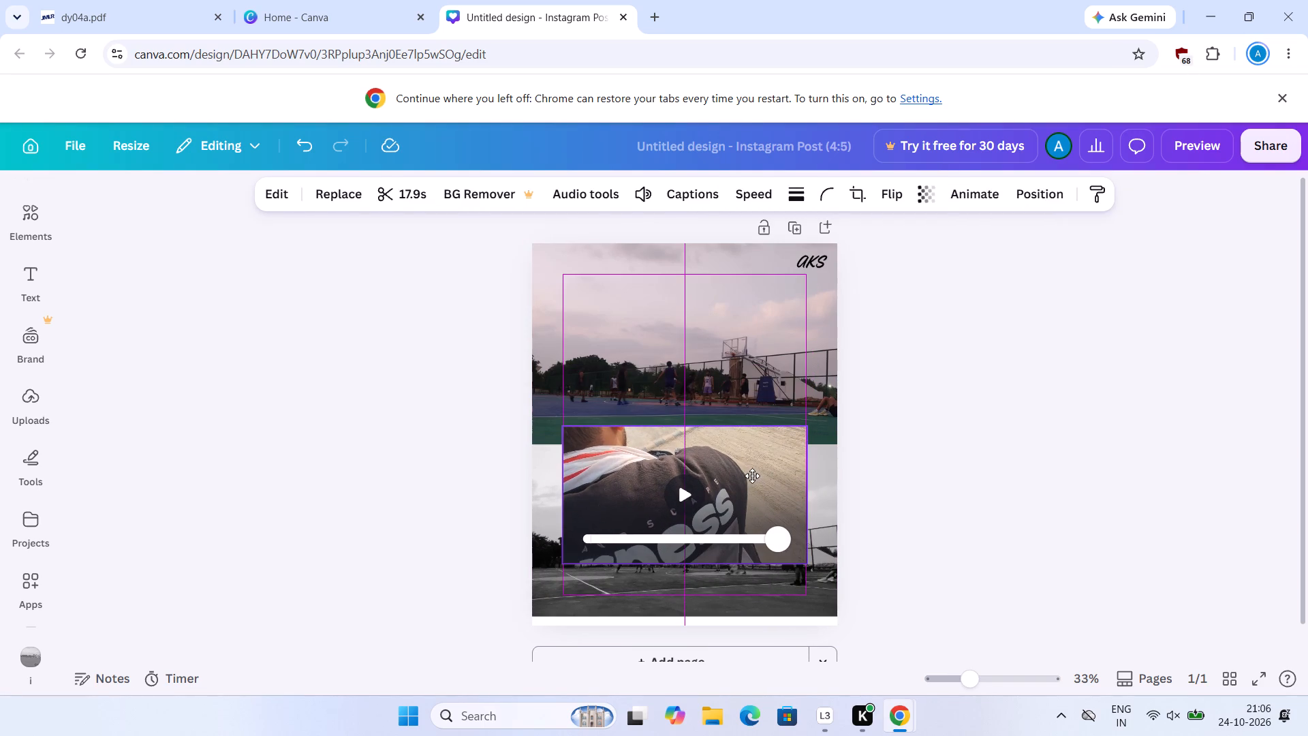
pyautogui.moveTo(752, 476); pyautogui.dragTo(750, 447)
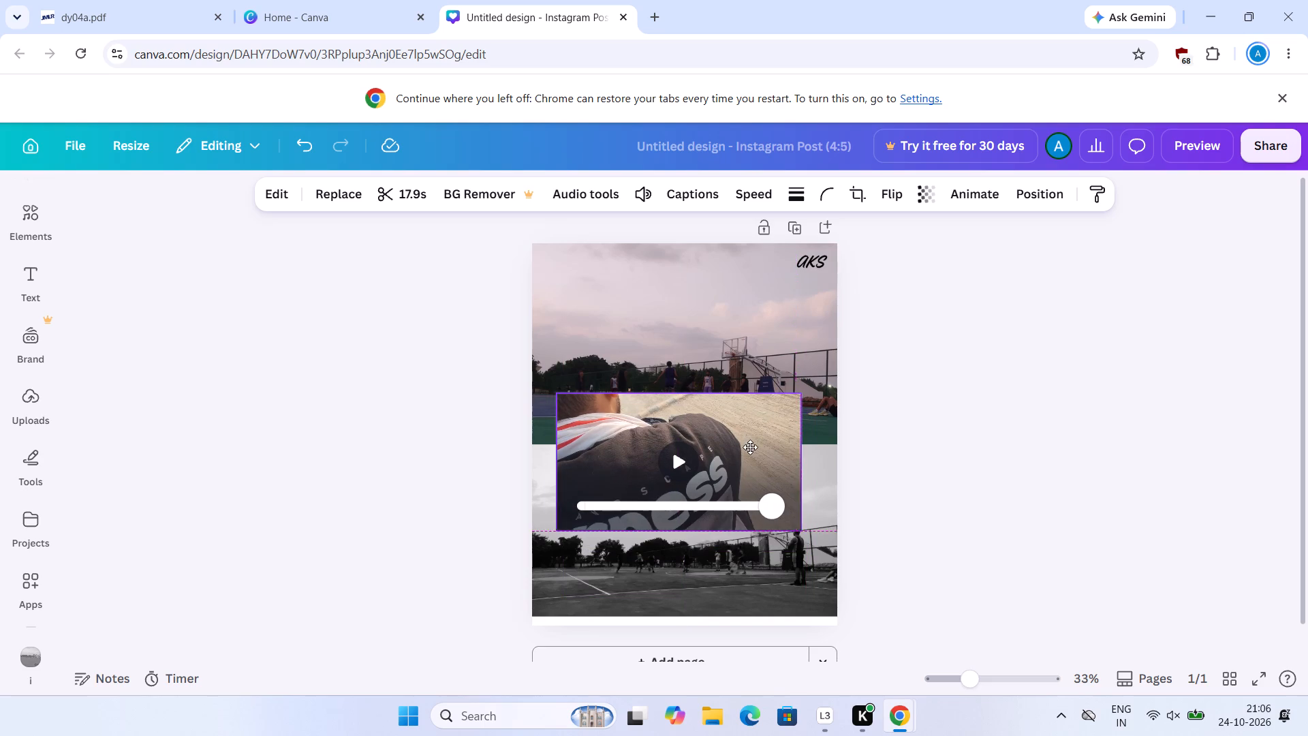
pyautogui.moveTo(750, 447); pyautogui.dragTo(754, 457)
pyautogui.click(913, 459)
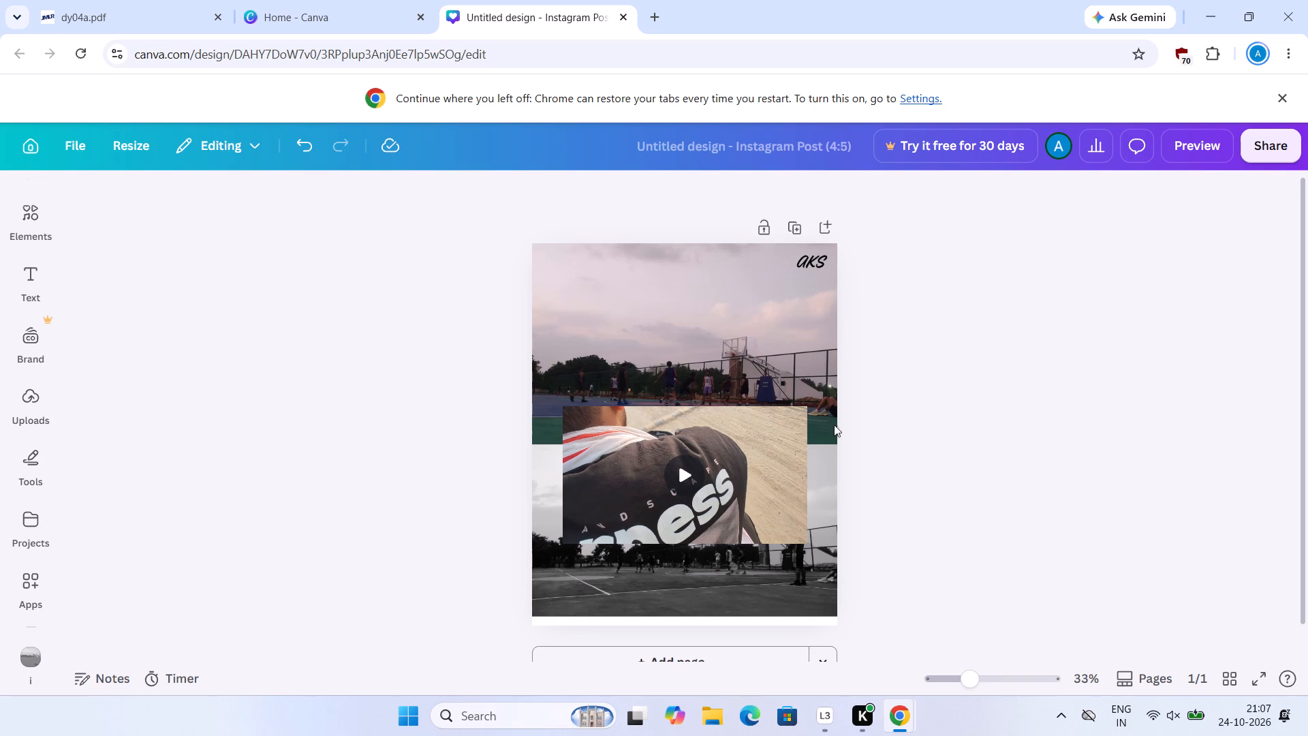
pyautogui.click(435, 535)
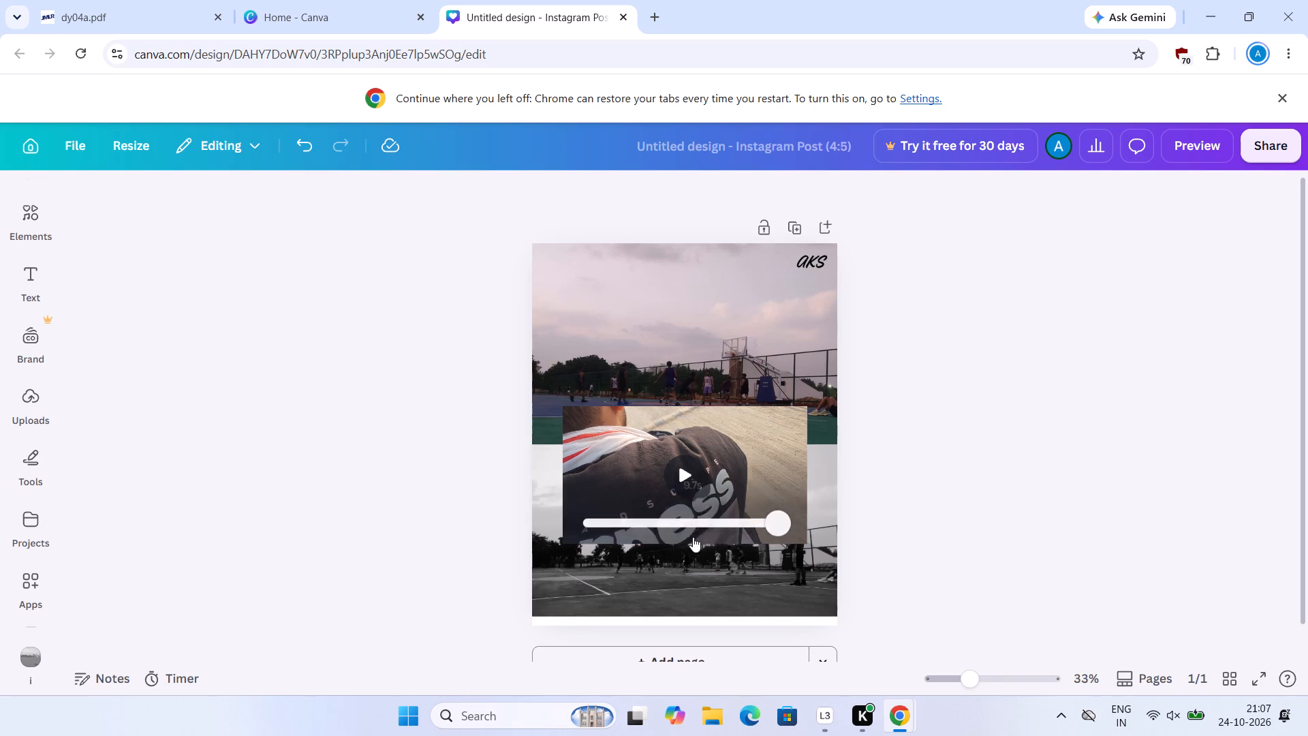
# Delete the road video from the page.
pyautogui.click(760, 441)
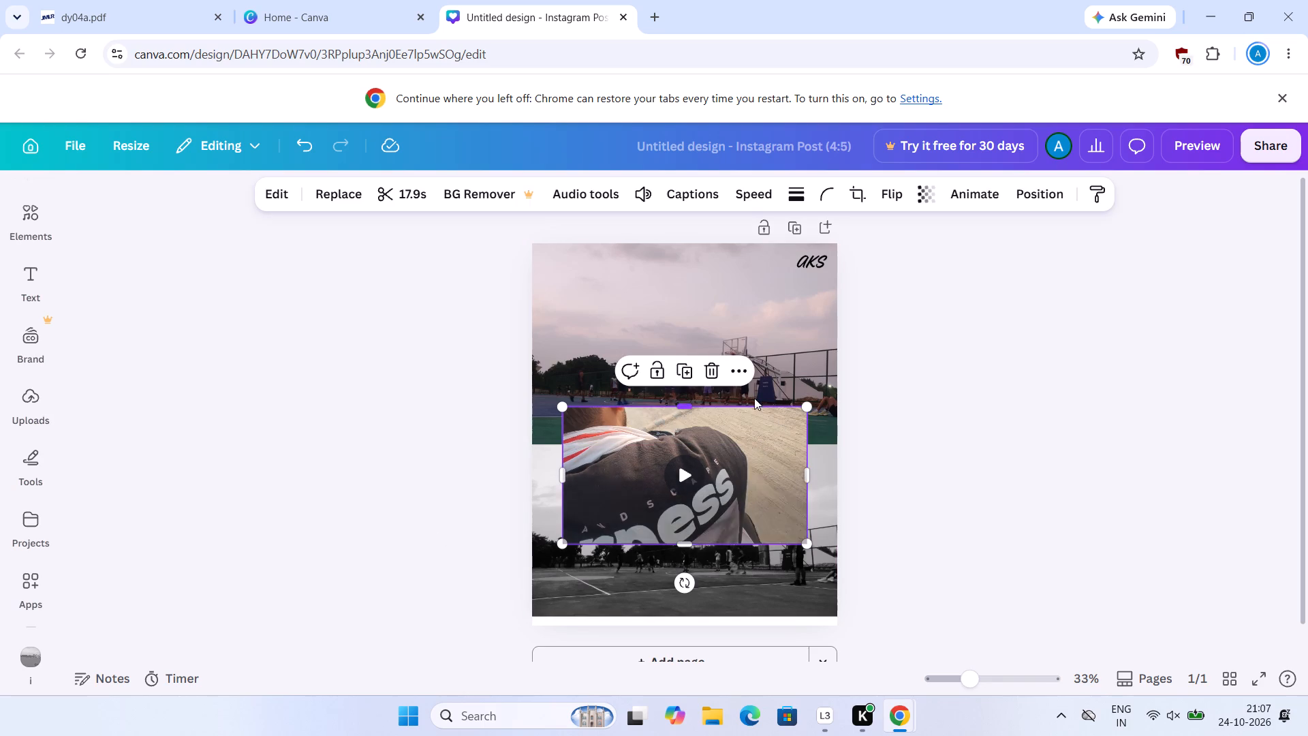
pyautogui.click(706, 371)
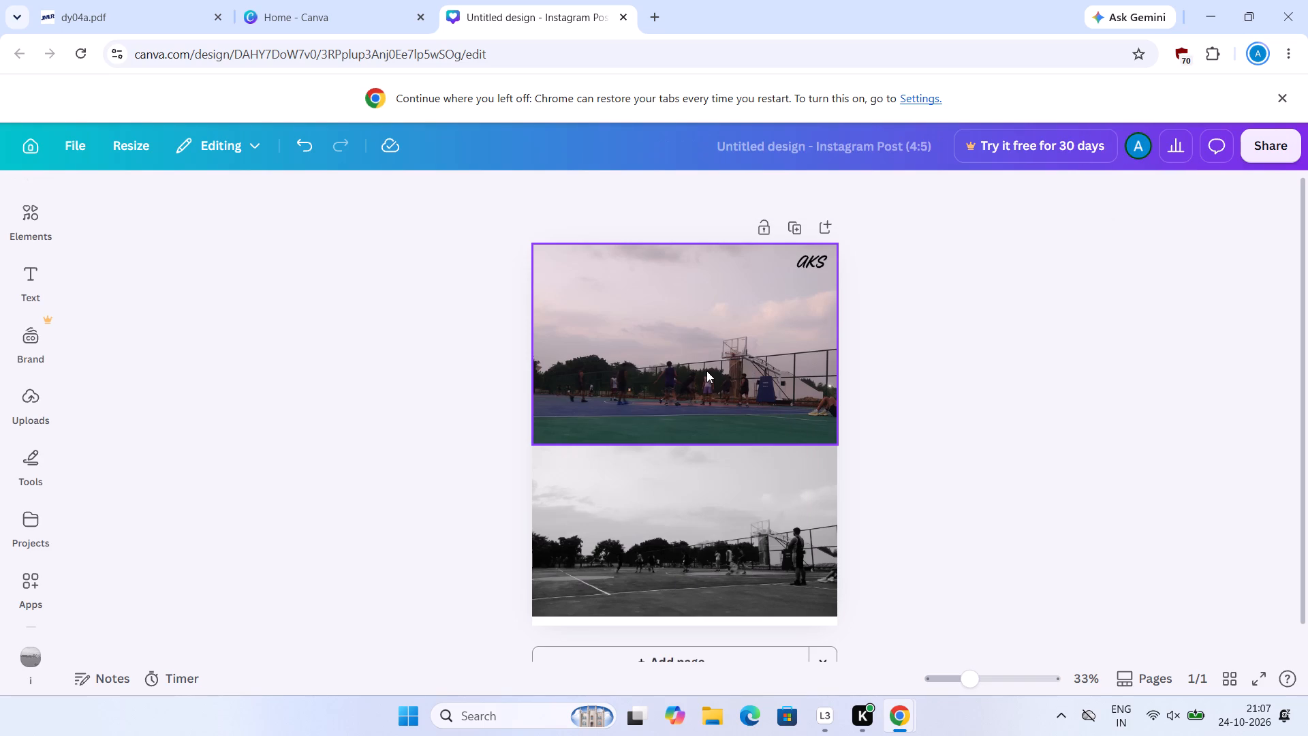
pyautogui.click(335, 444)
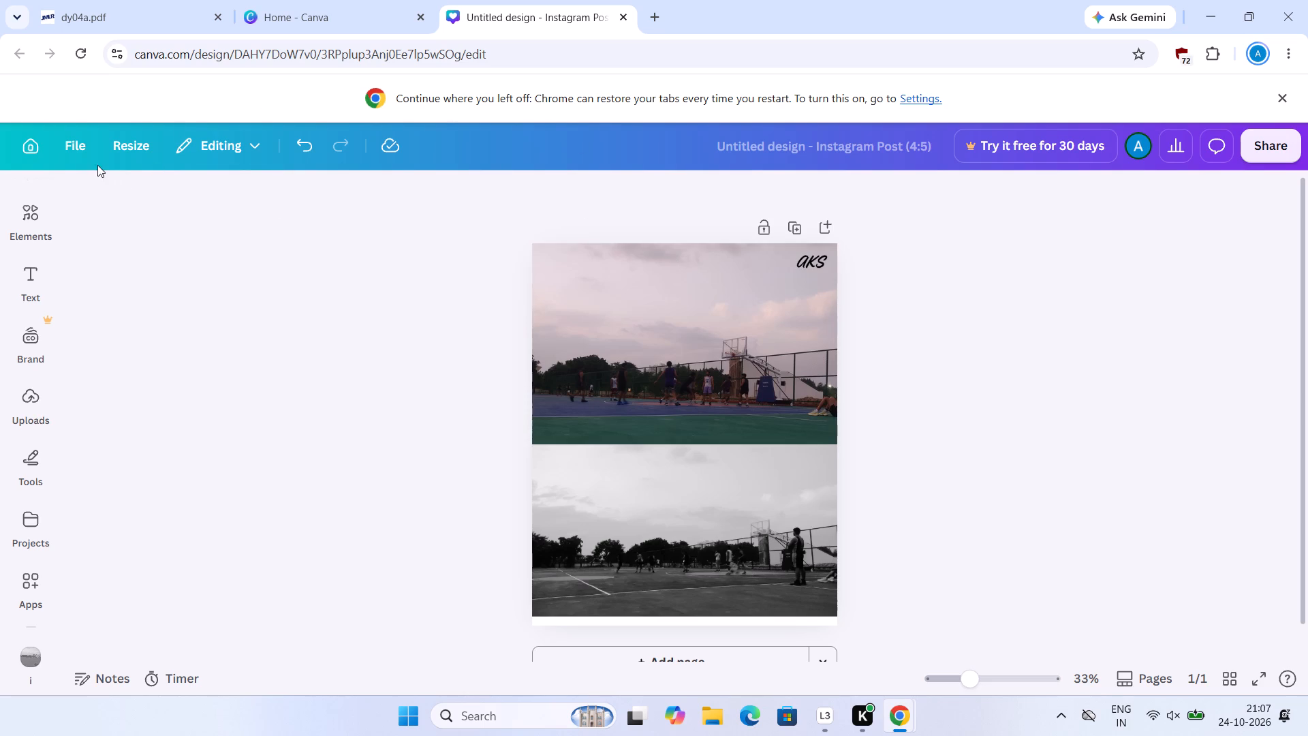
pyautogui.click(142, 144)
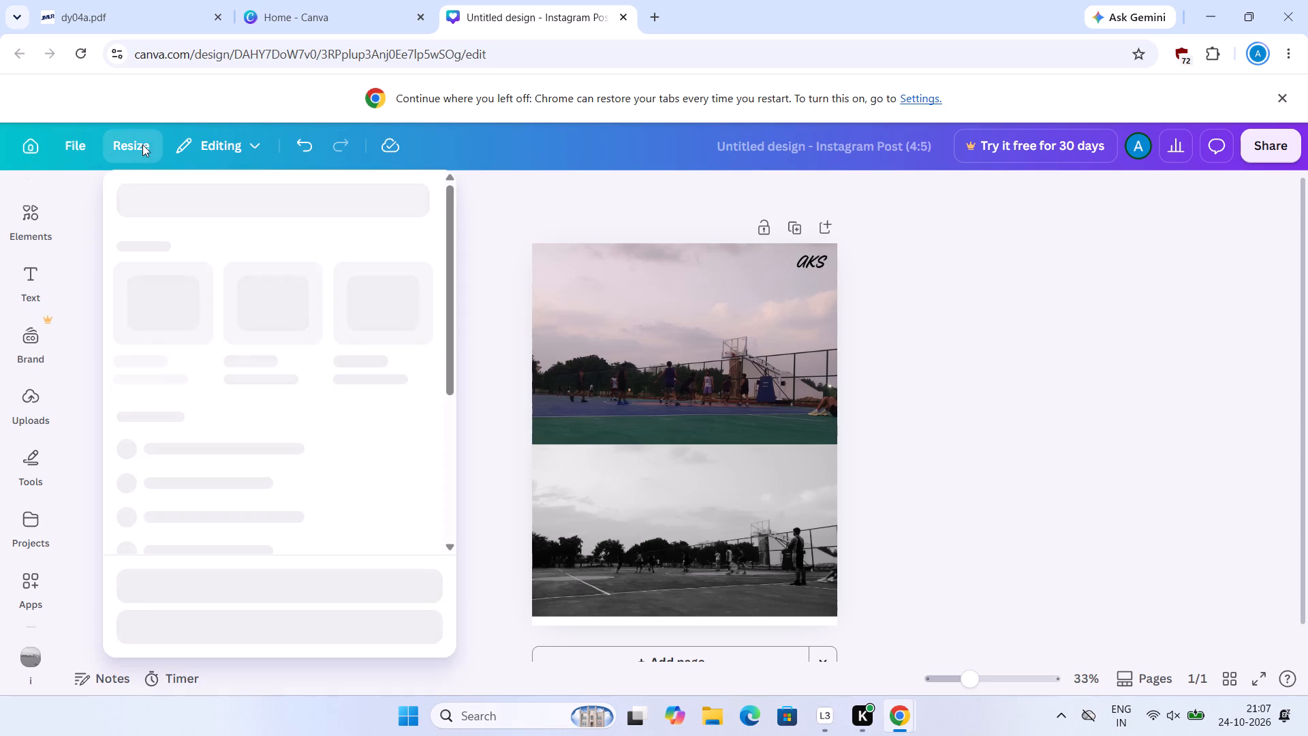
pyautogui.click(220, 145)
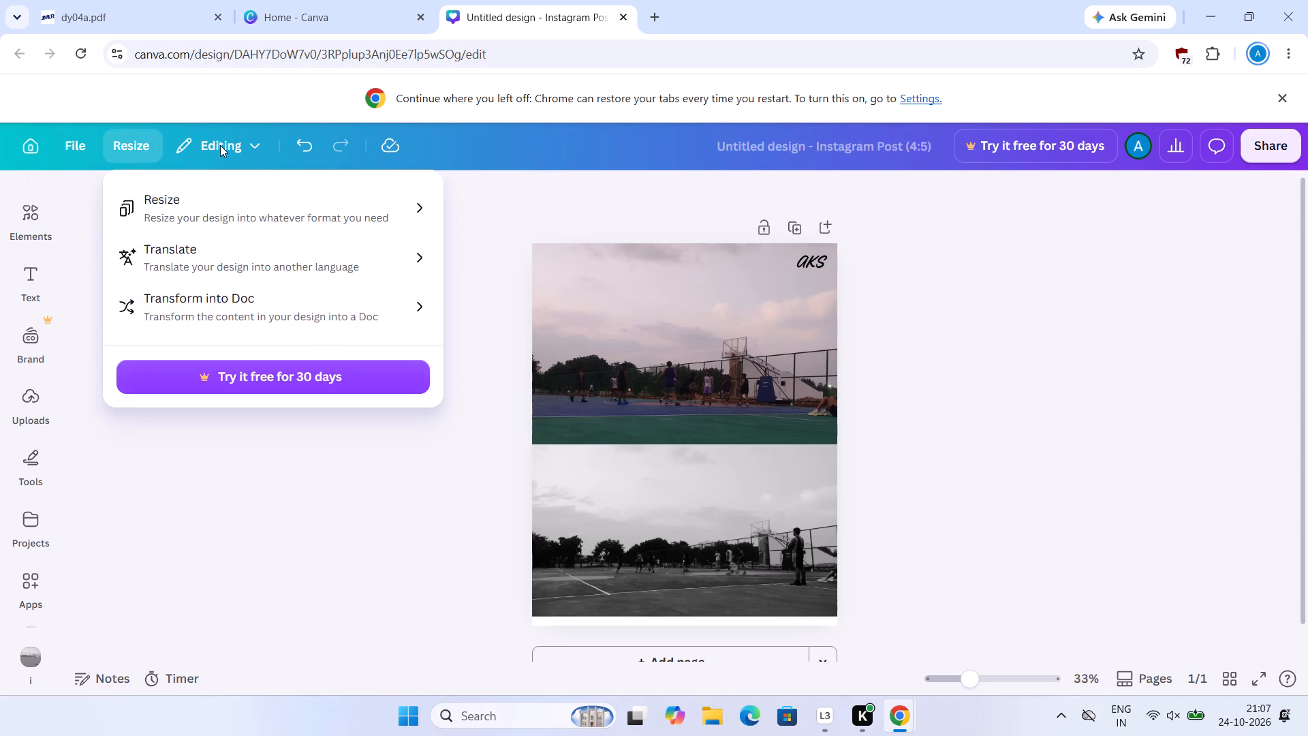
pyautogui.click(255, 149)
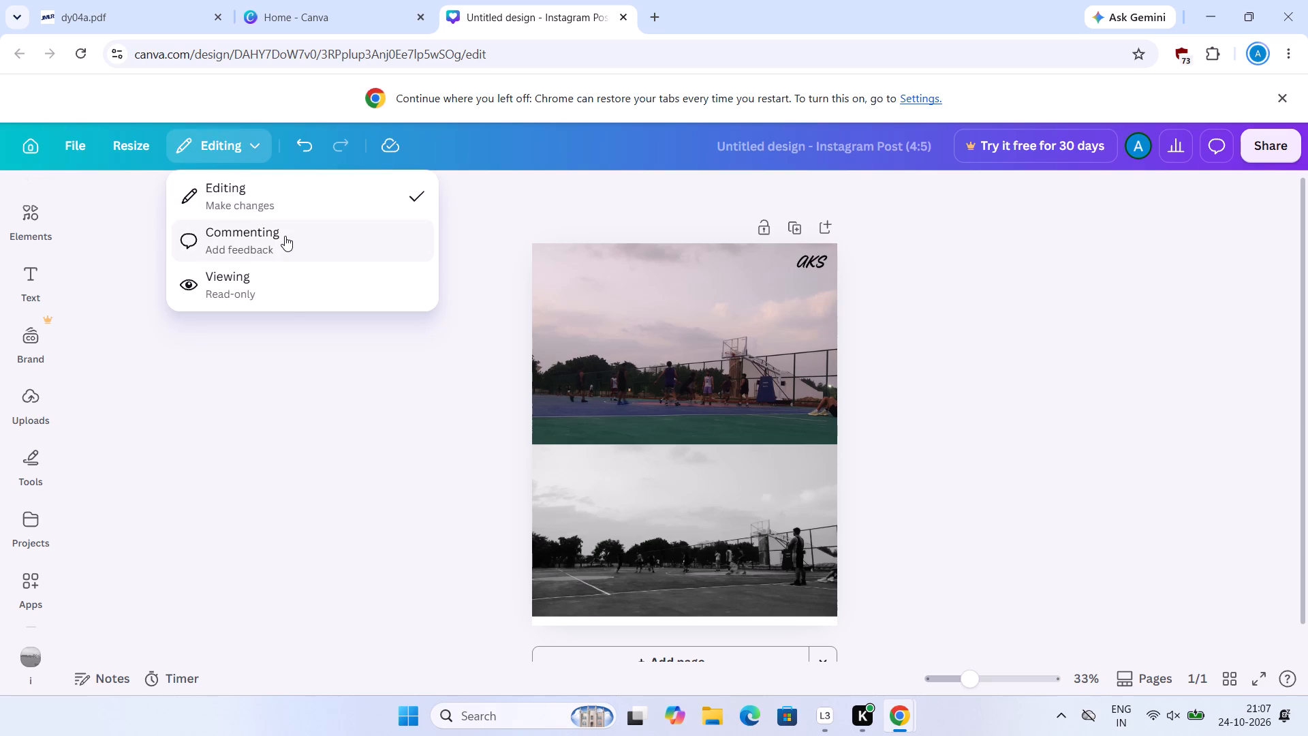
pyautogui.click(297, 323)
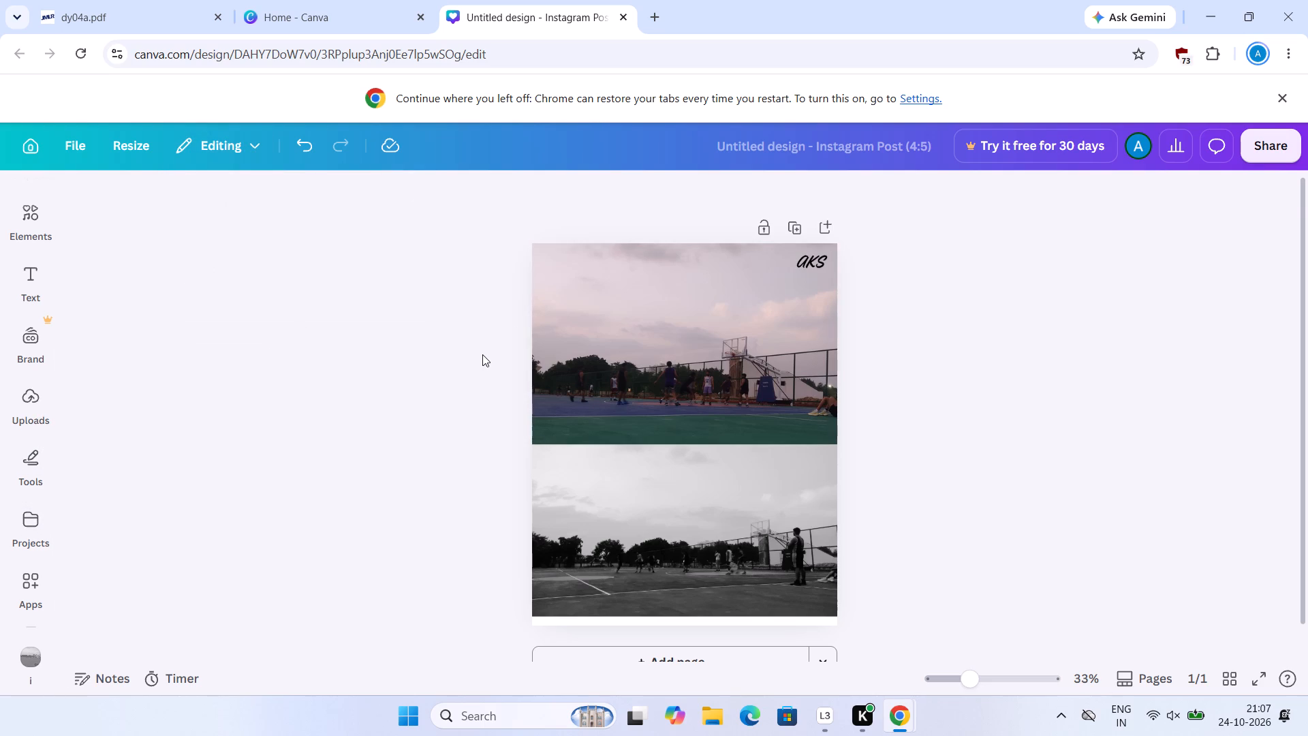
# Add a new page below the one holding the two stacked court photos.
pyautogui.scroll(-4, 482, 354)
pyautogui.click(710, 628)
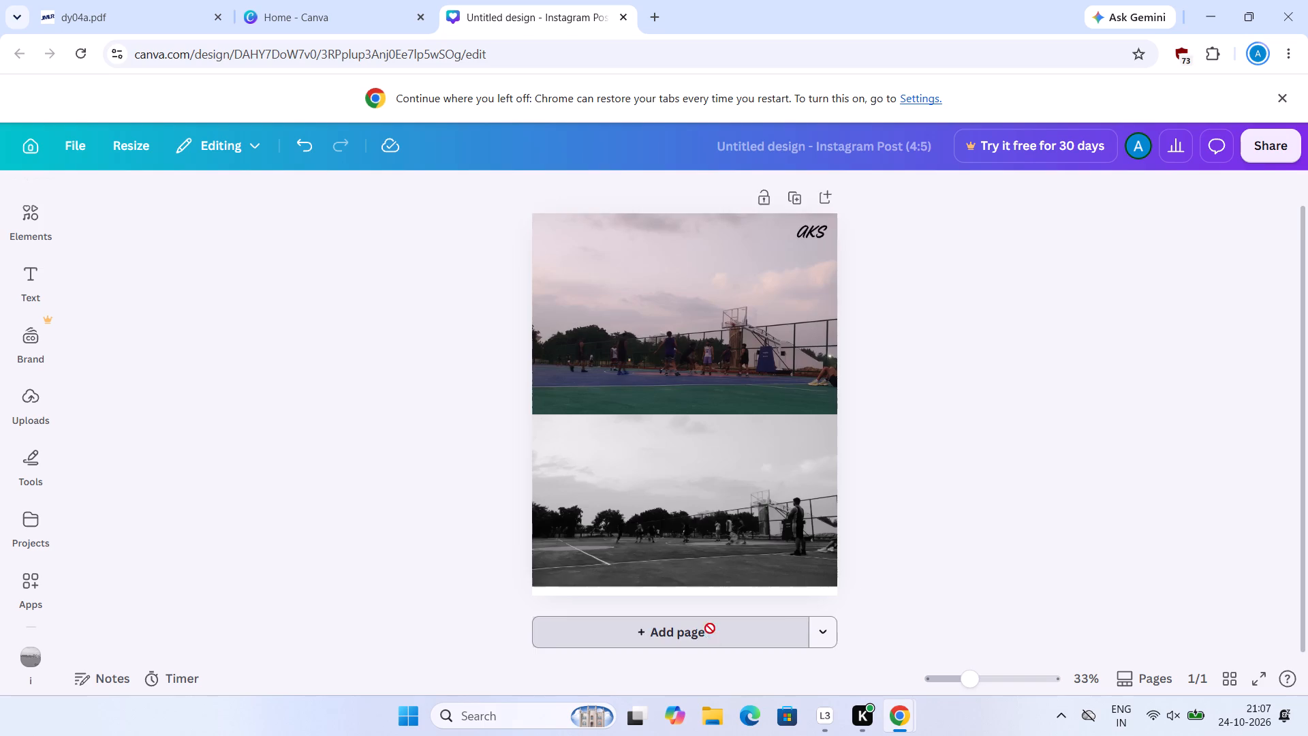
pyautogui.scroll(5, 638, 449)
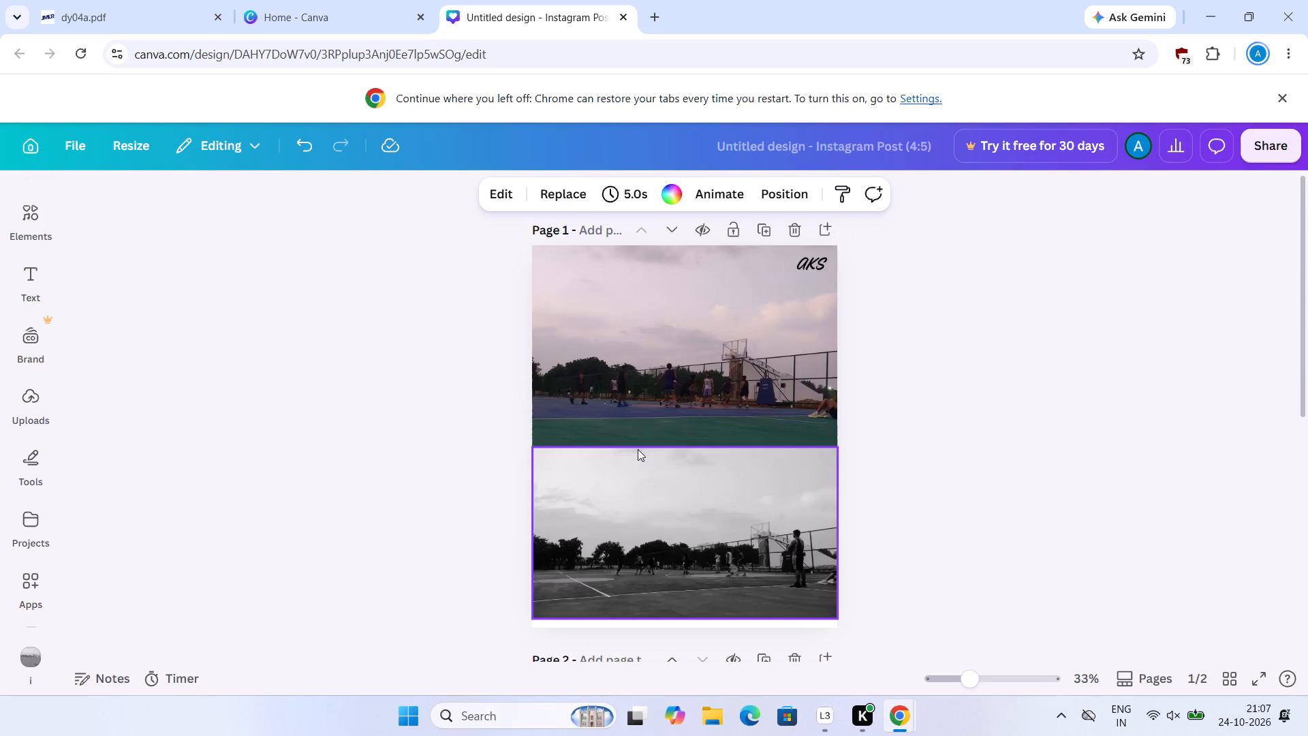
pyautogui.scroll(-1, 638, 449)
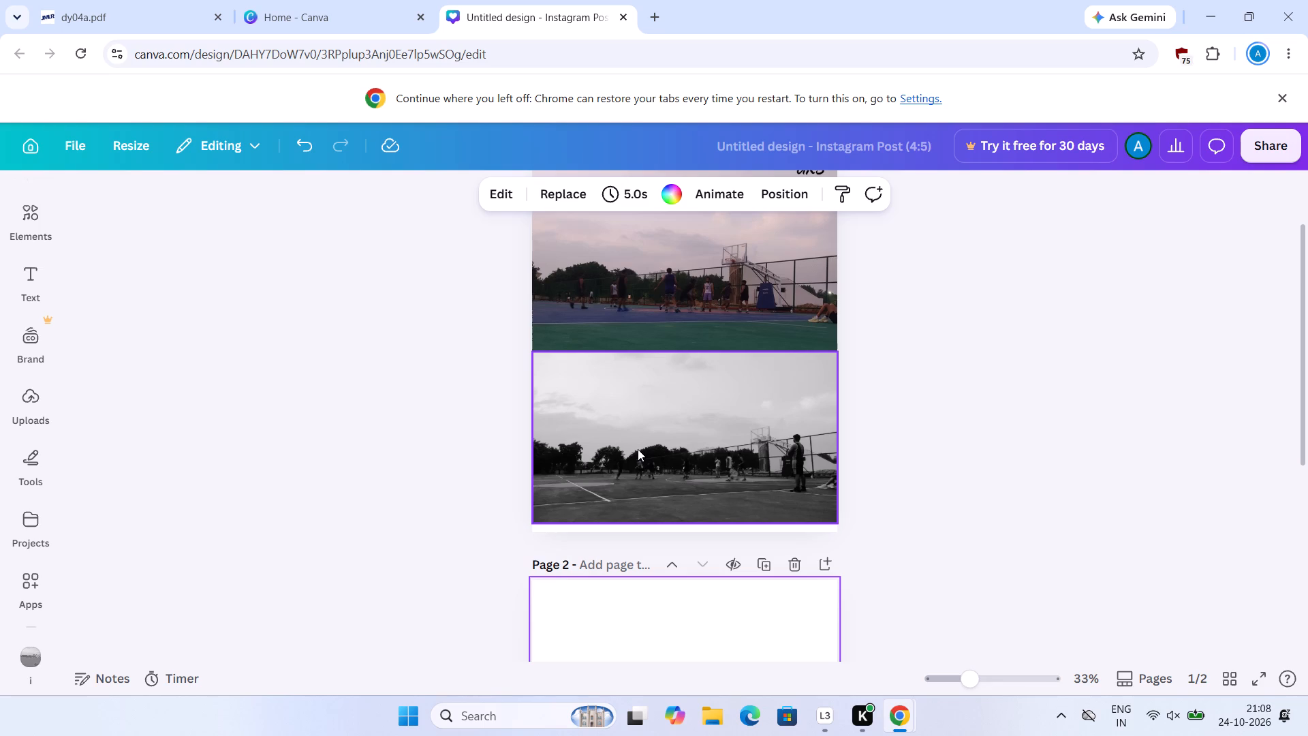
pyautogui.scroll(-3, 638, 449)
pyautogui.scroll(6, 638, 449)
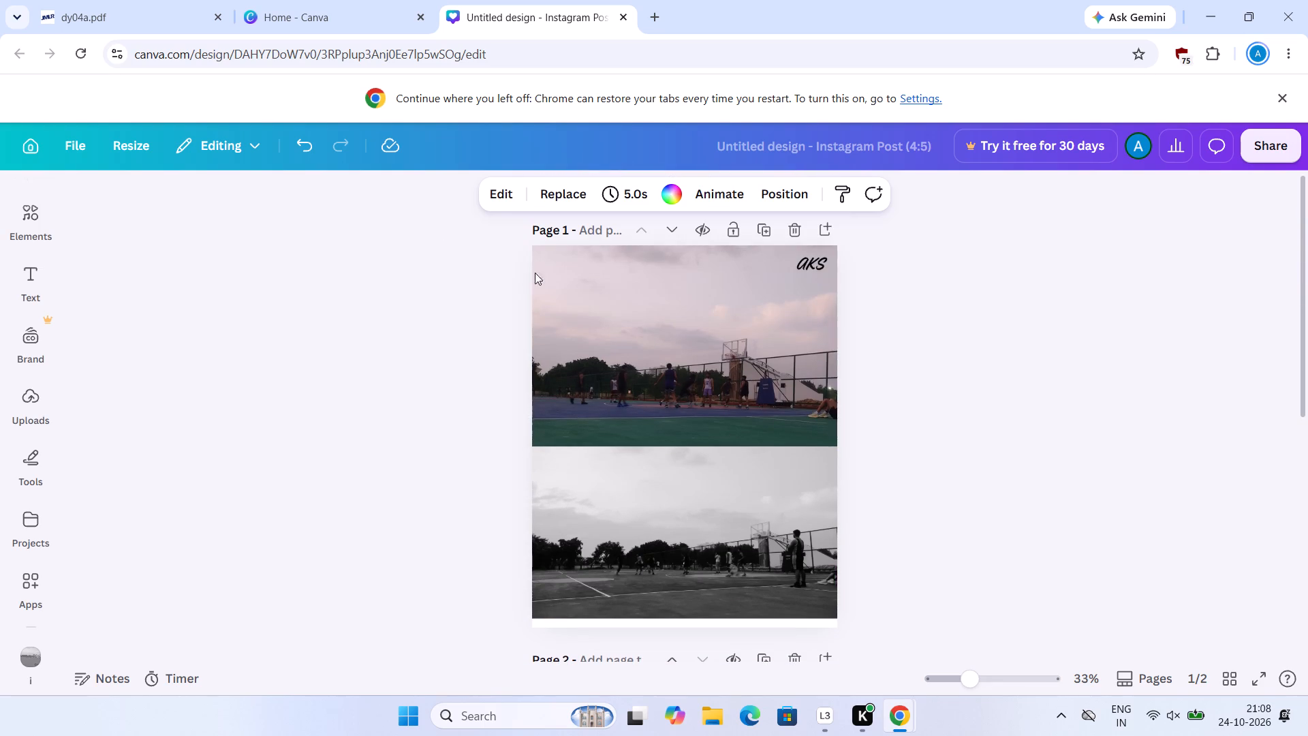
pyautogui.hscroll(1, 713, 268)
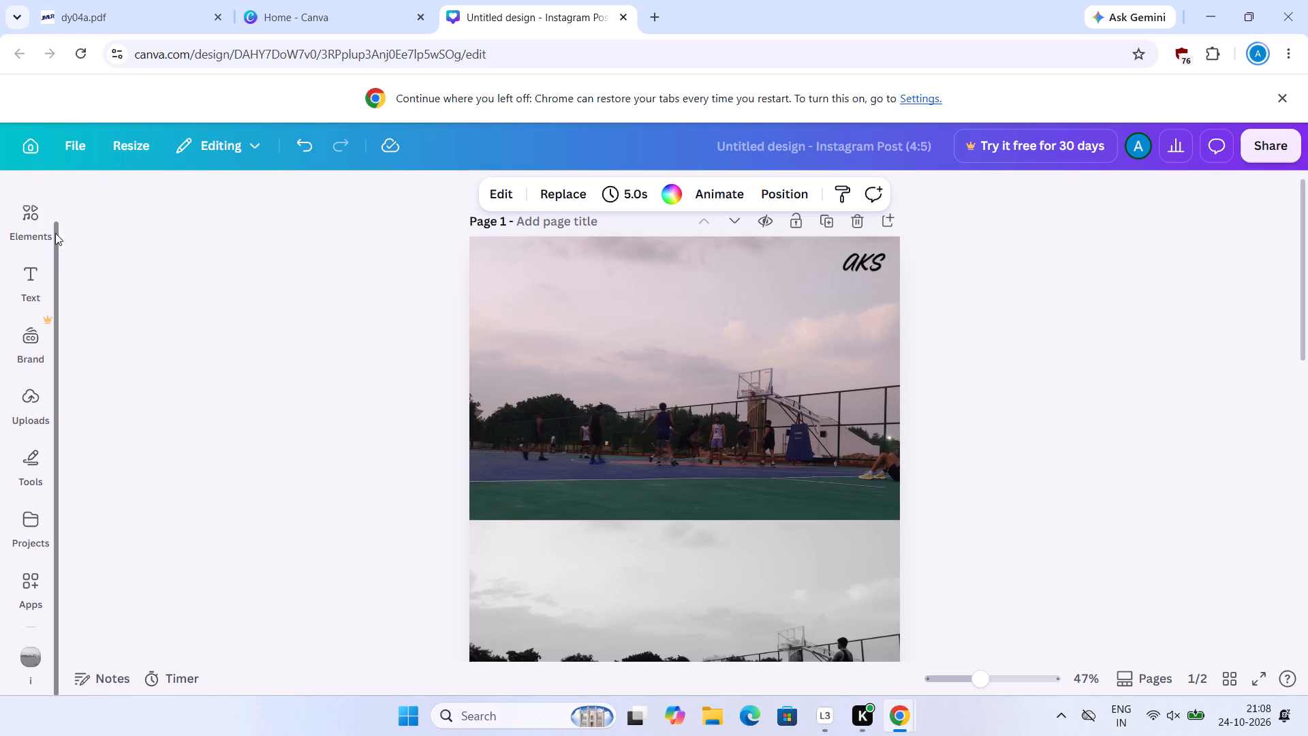
# Leave the Instagram post design and return to the Canva home page.
pyautogui.click(22, 144)
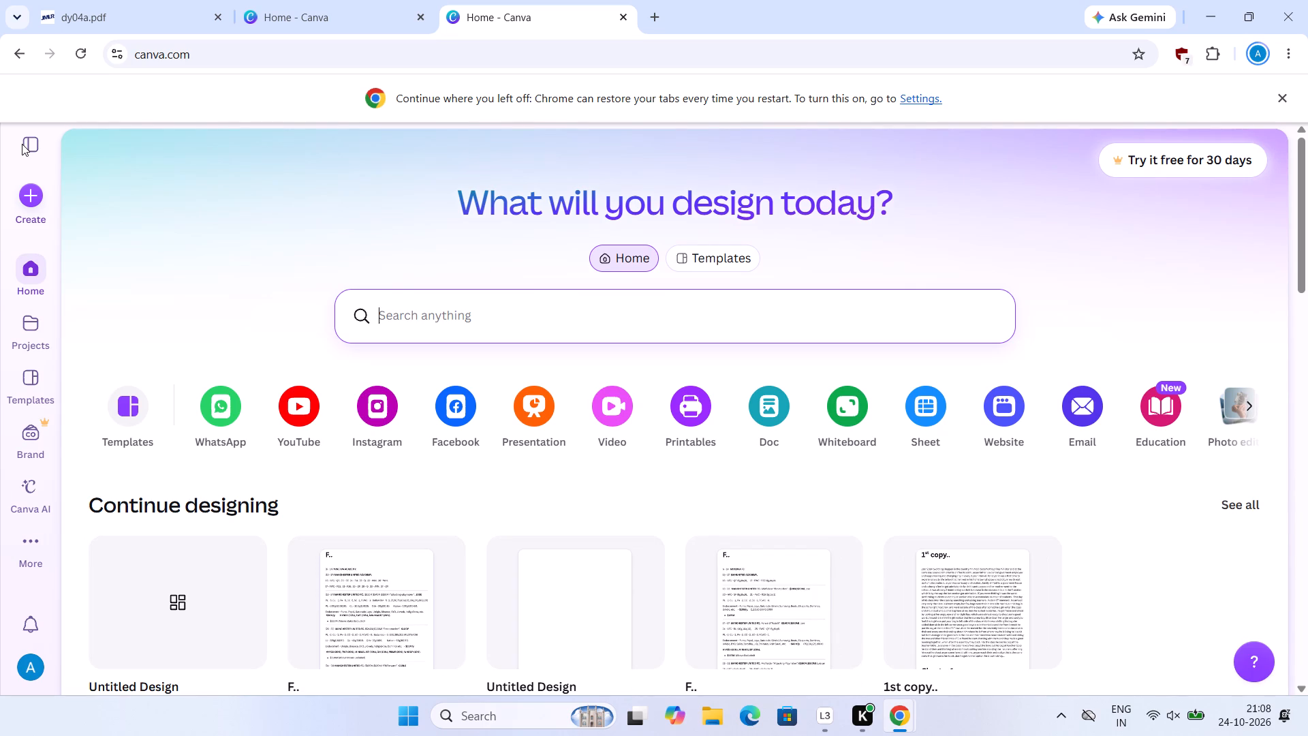
# Move the untitled Instagram Post design from the Continue designing section to Trash.
pyautogui.scroll(-2, 351, 390)
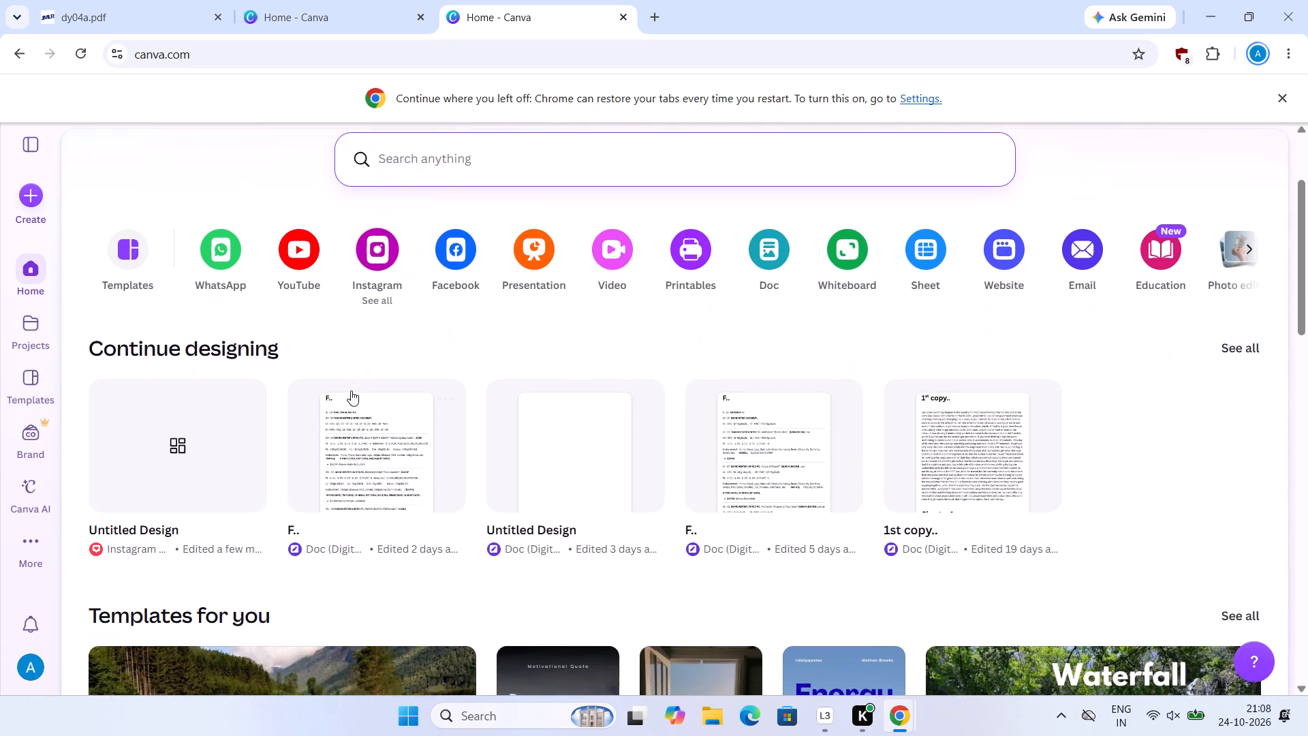
pyautogui.click(245, 403)
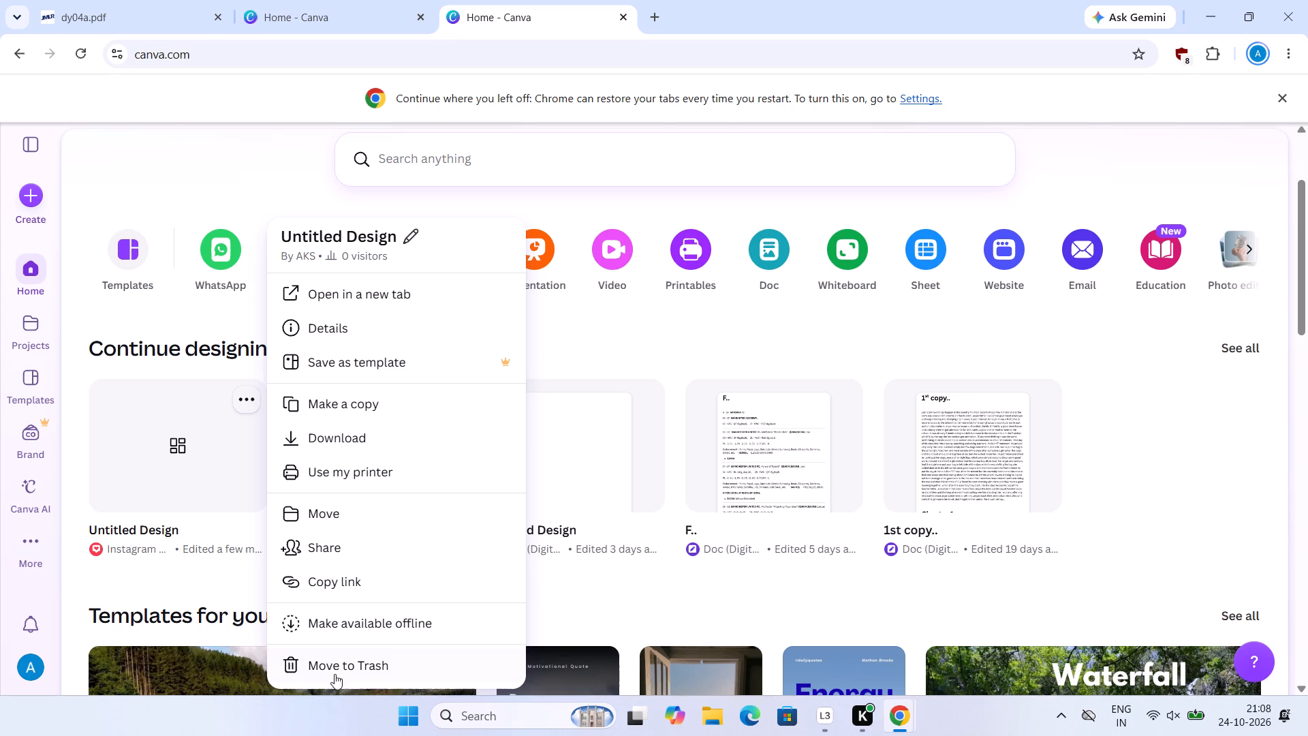
pyautogui.click(342, 654)
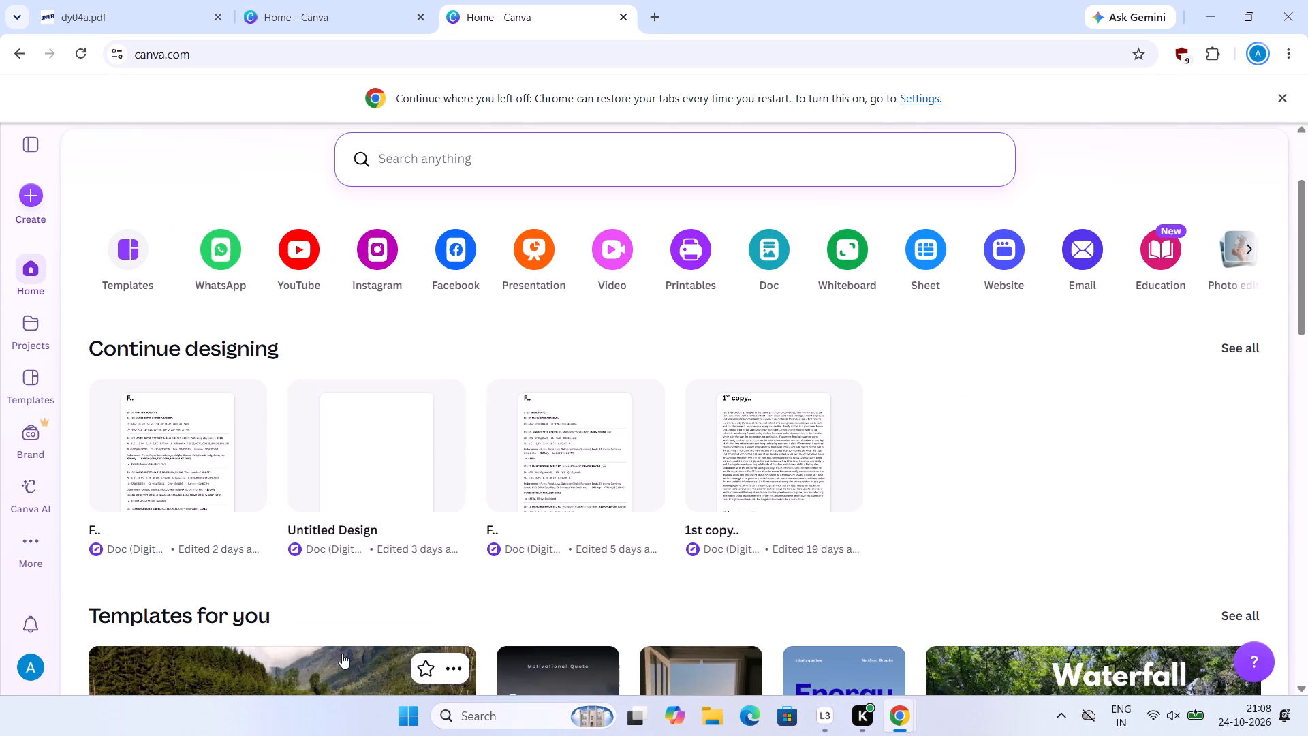
# Open the untitled Doc (Digital) design to check its contents, close it, and move the design to Trash.
pyautogui.doubleClick(417, 489)
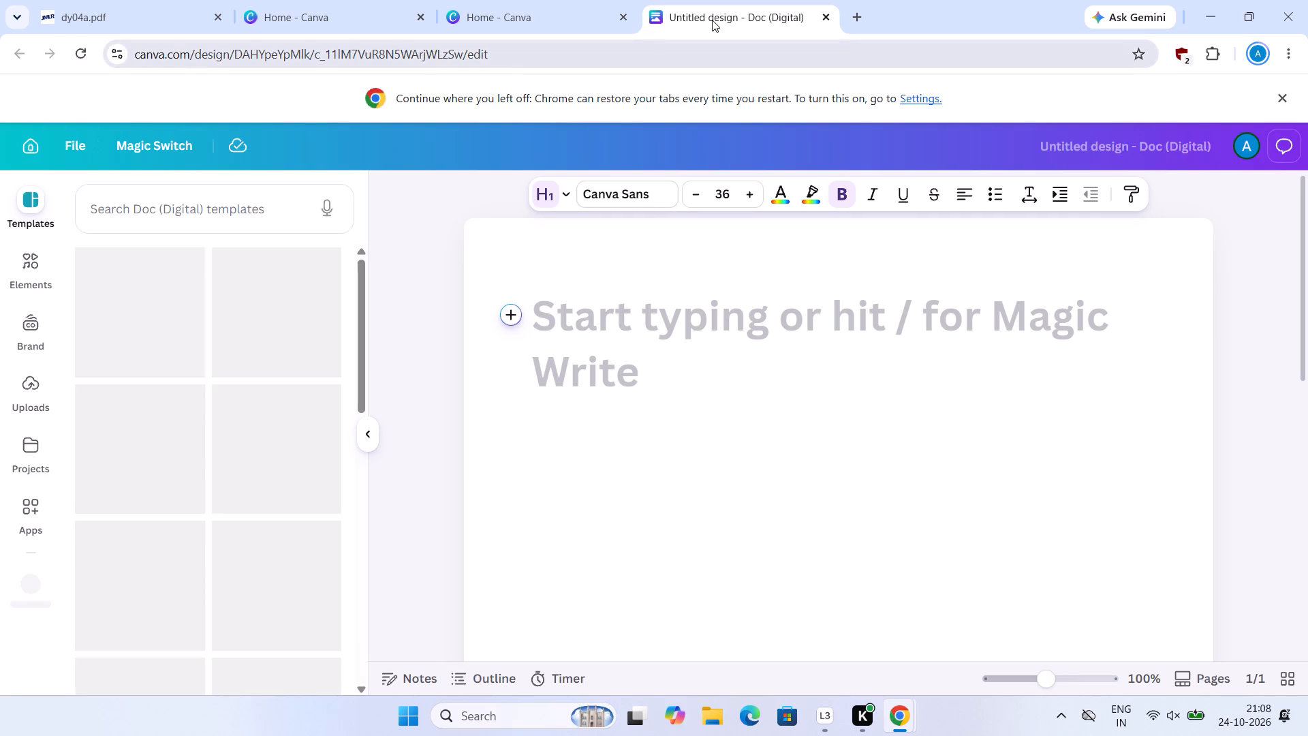
pyautogui.click(824, 17)
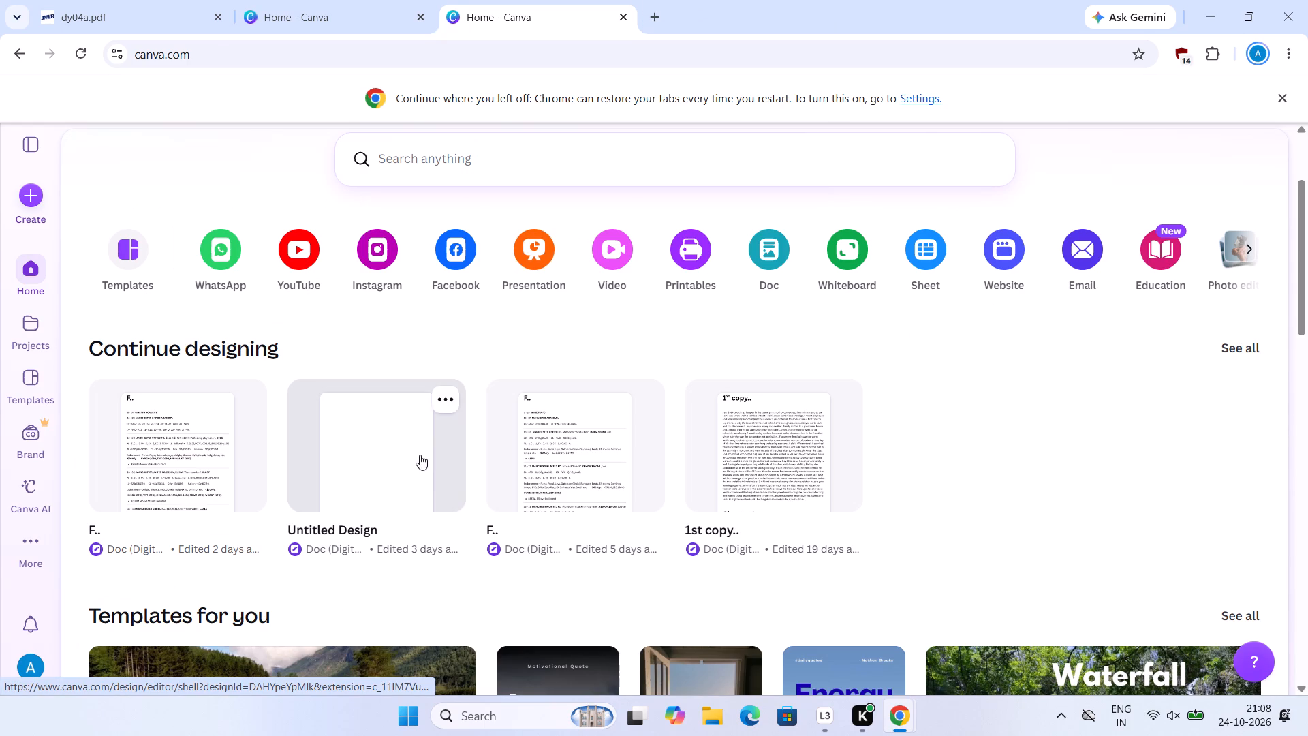
pyautogui.click(448, 398)
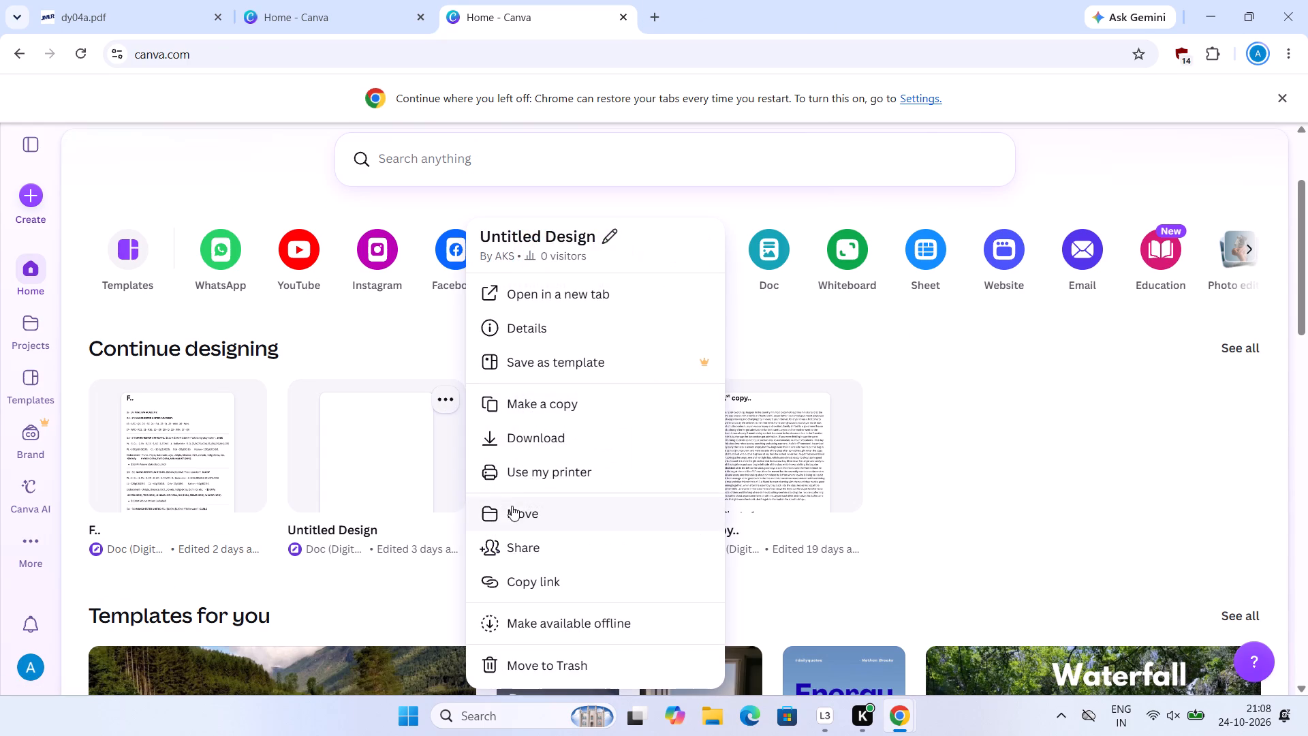
pyautogui.click(636, 681)
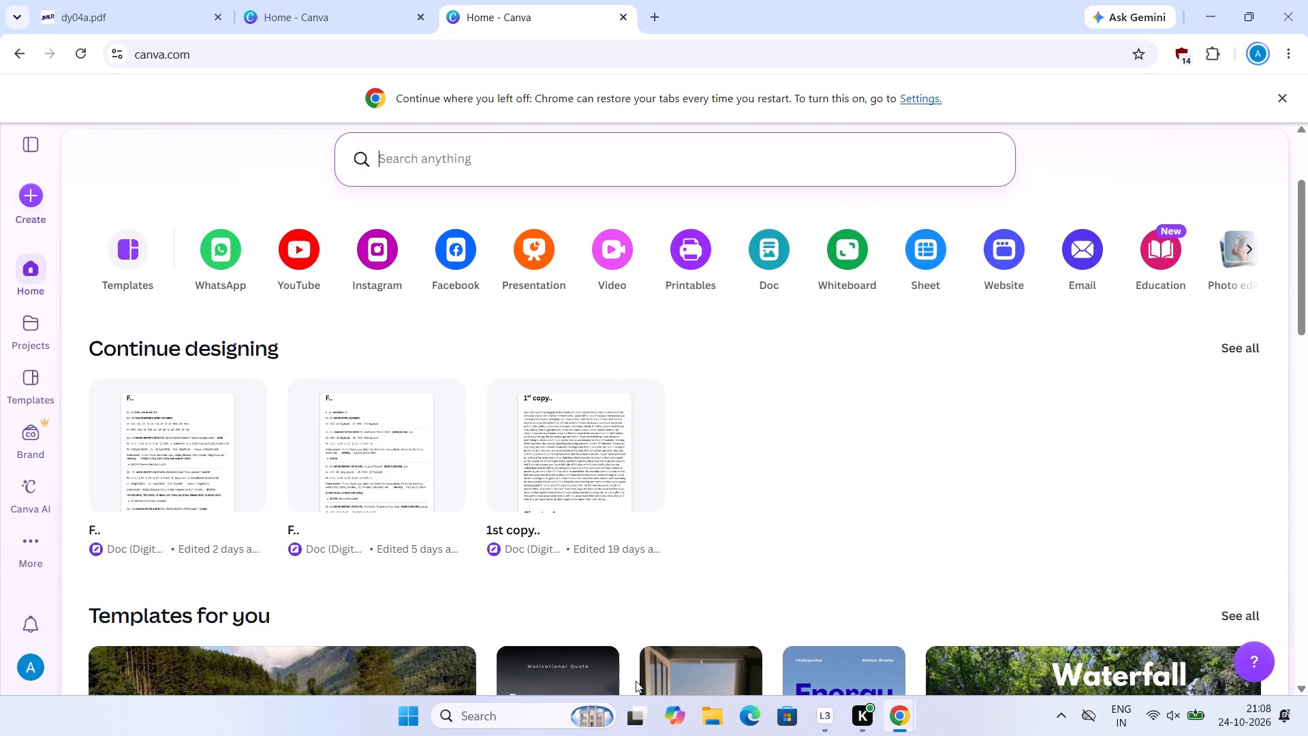
# Open the "welcome to my video" template from the Templates for you section.
pyautogui.scroll(-4, 657, 527)
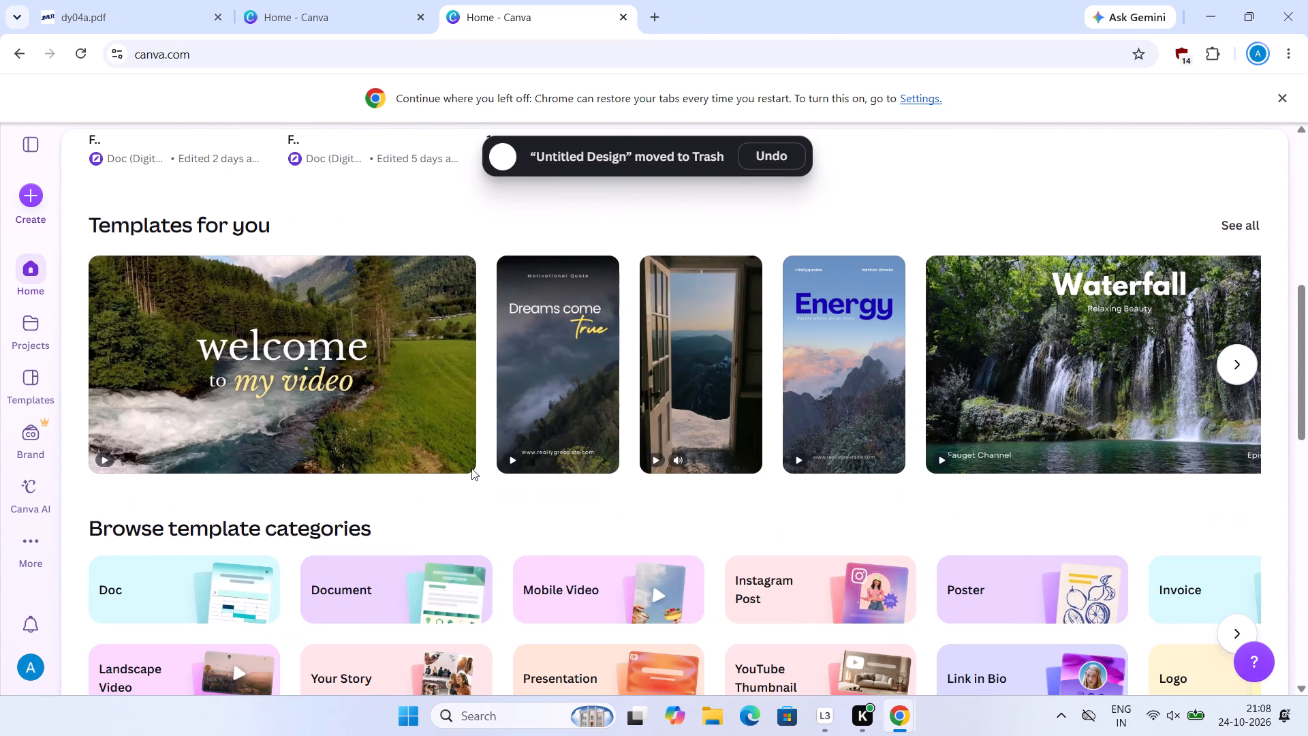
pyautogui.doubleClick(328, 393)
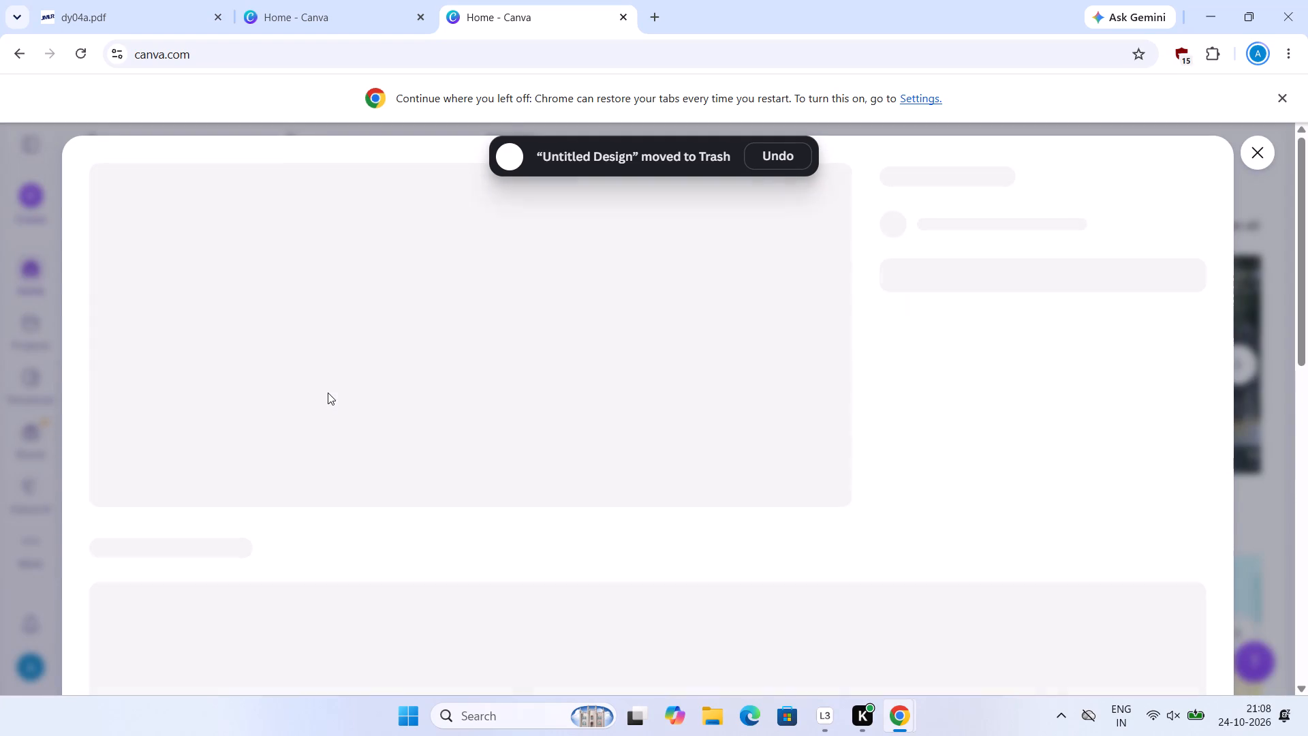